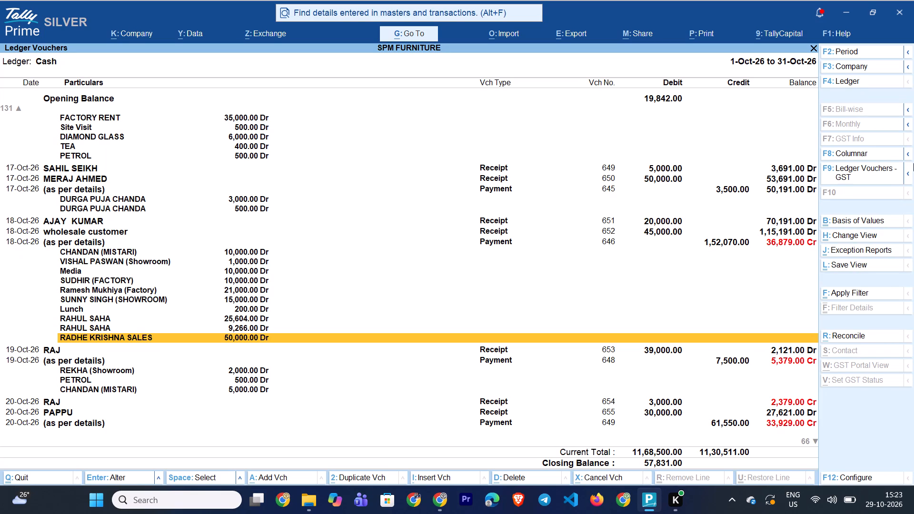
Examine the 18-Oct-26 wholesale customer receipt and payment voucher 646 with all its detail lines in the Cash ledger.
key(Up)
key(Up)
key(Up)
key(Up)
key(Up)
key(Up)
key(Up)
key(Up)
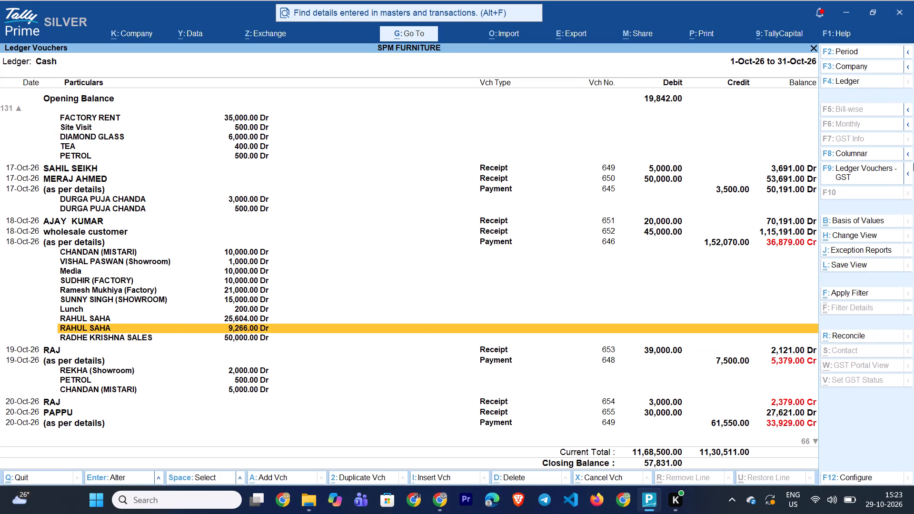
key(Up)
key(Up)
key(Up)
key(Down)
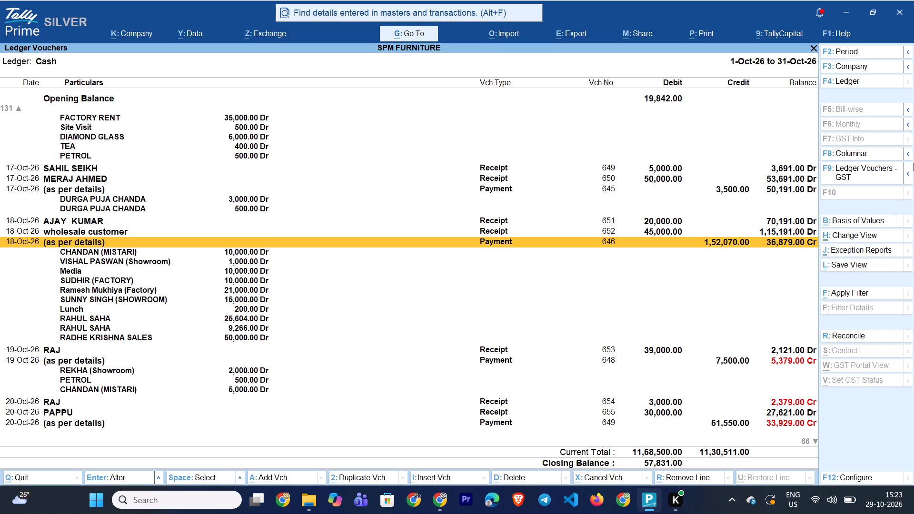
key(Up)
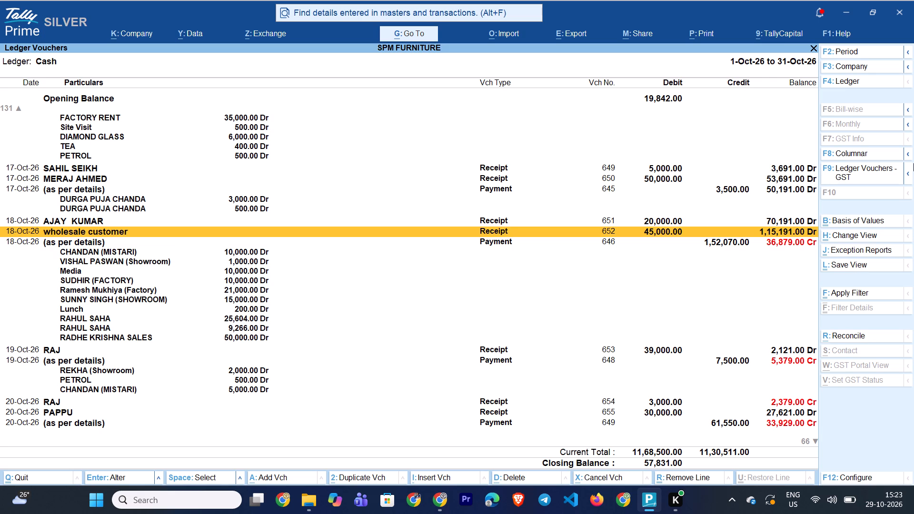
key(Down)
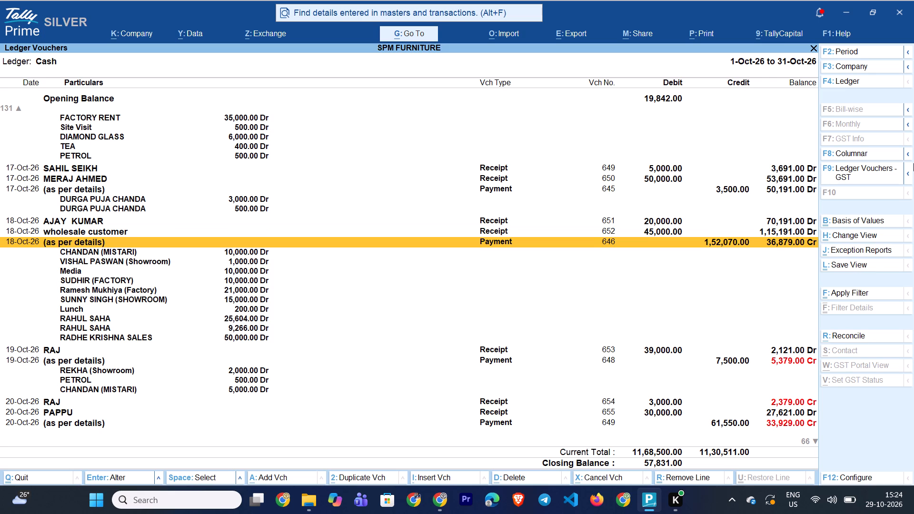
key(Down)
key(Down)
key(Down)
key(Down)
key(Down)
key(Down)
key(Down)
key(Down)
key(Down)
key(Down)
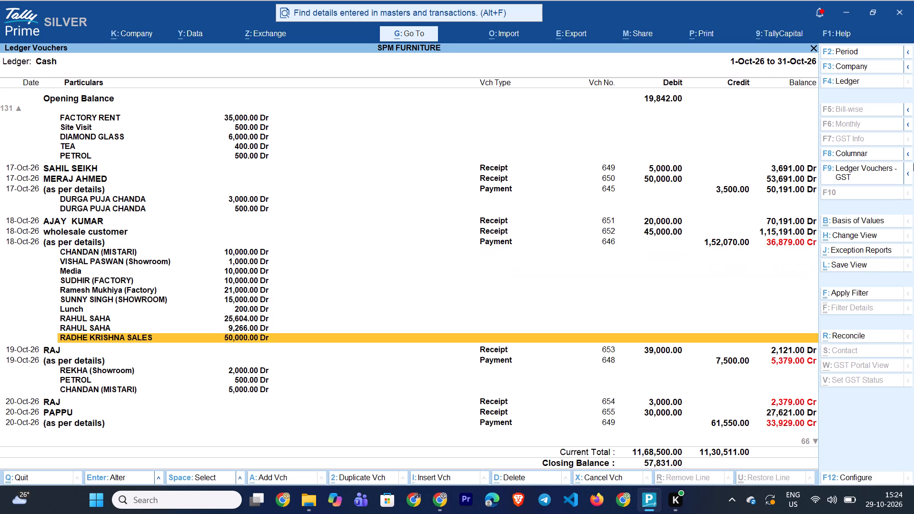
Examine the 19-Oct-26 receipt 653 and payment voucher 648 with its detail lines.
key(Down)
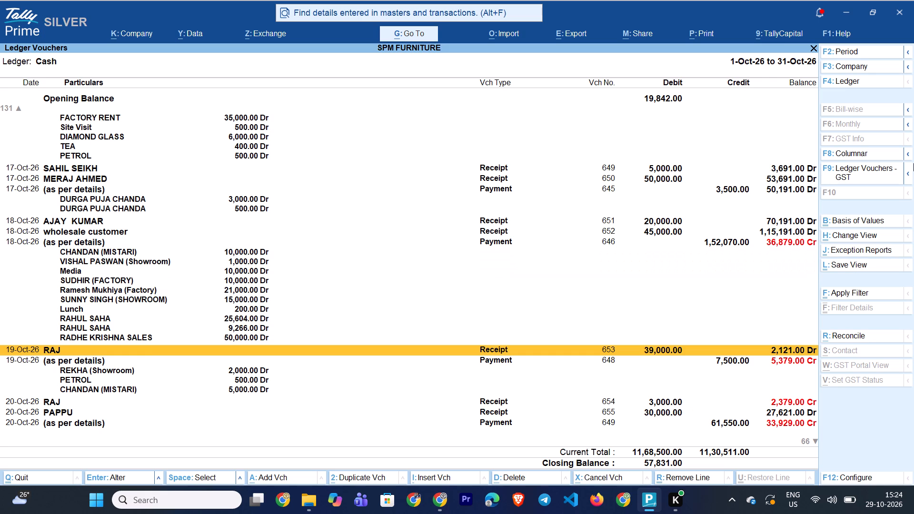
key(Up)
key(Down)
key(Down)
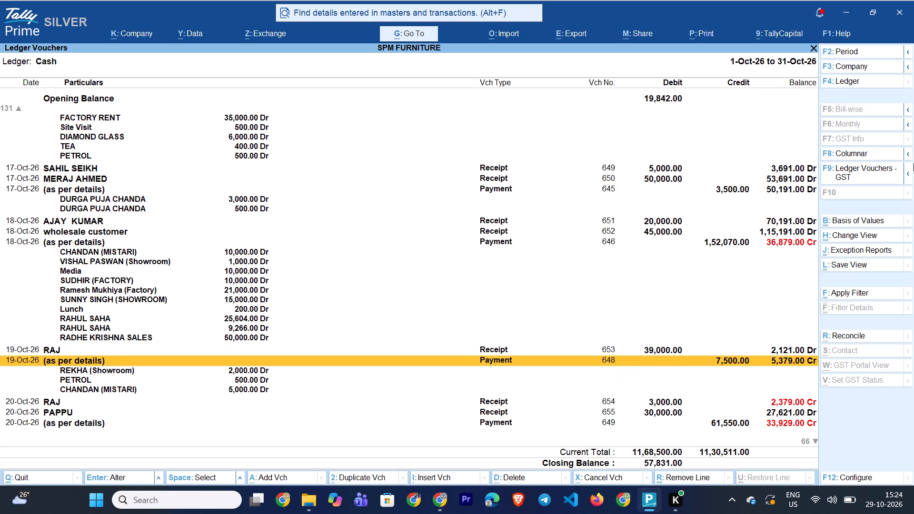
key(Up)
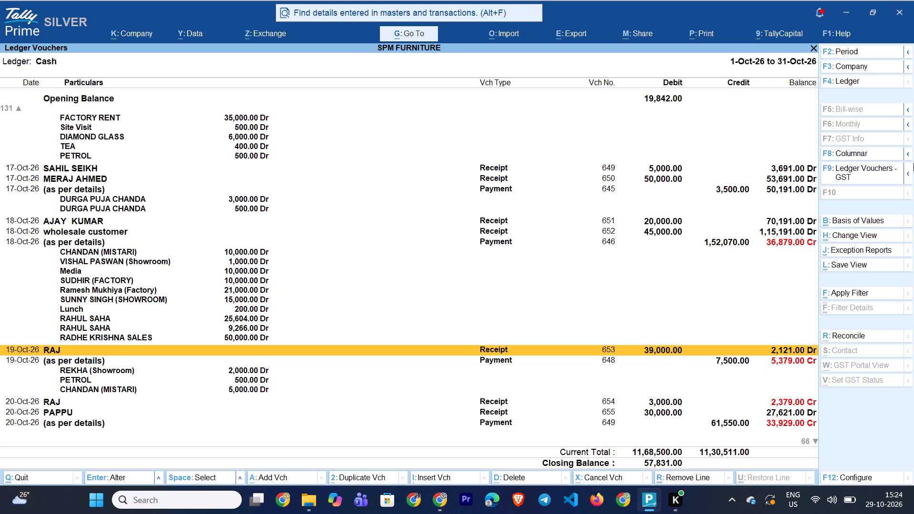
key(Down)
key(Down)
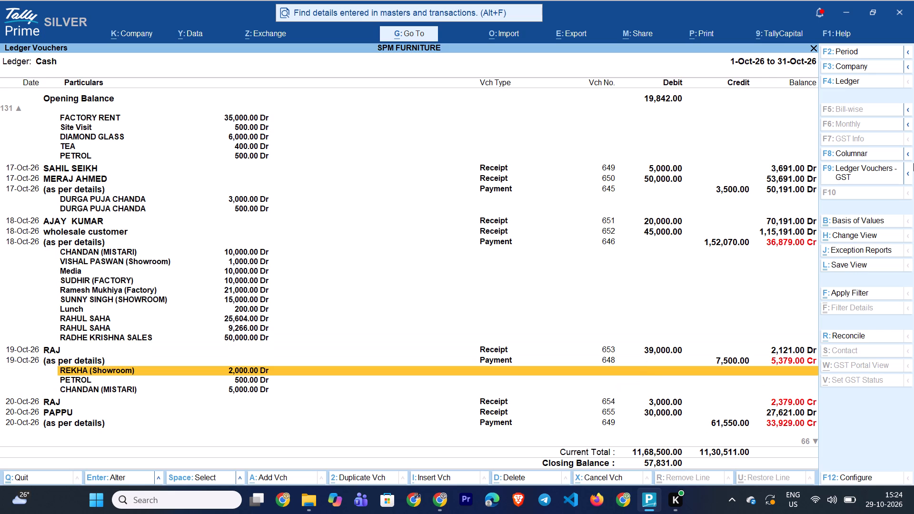
key(Down)
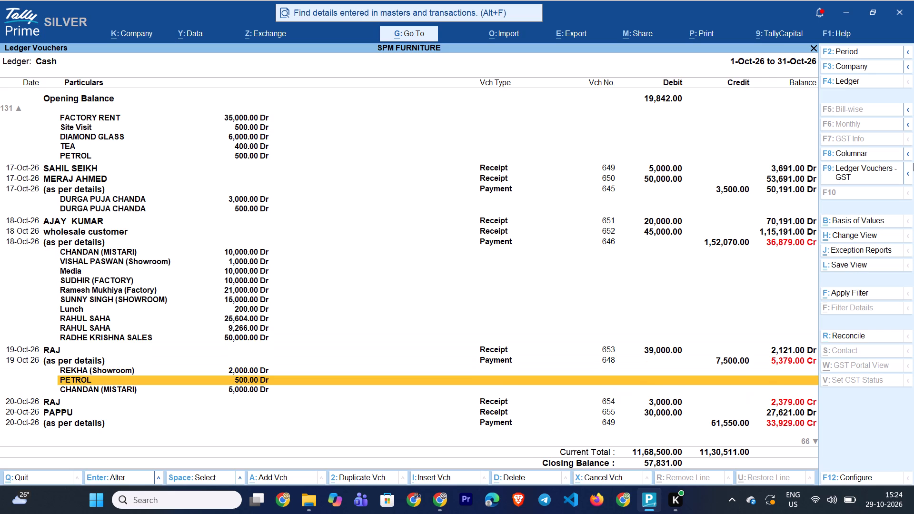
key(Down)
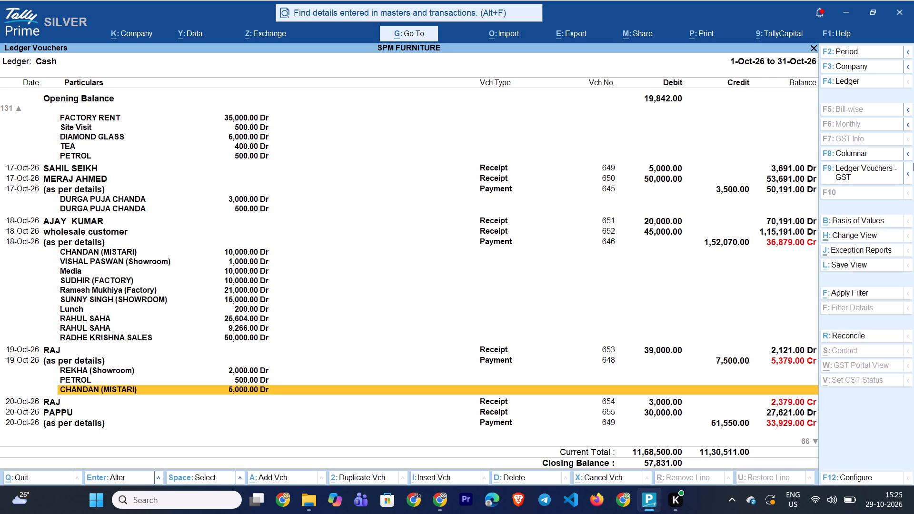
Examine the 20-Oct-26 receipts 654 and 655 and the first detail lines of payment voucher 649.
key(Down)
key(Down)
key(Down)
key(Down)
key(Down)
key(Down)
key(Down)
key(Down)
key(Down)
key(Down)
key(Down)
key(Down)
key(Down)
key(Down)
key(Down)
key(Down)
key(Down)
key(Down)
key(Down)
key(Down)
key(Up)
key(Up)
key(Up)
key(Up)
key(Up)
key(Up)
key(Up)
key(Up)
key(Up)
key(Up)
key(Up)
key(Up)
key(Up)
key(Up)
key(Up)
key(Up)
key(Up)
key(Up)
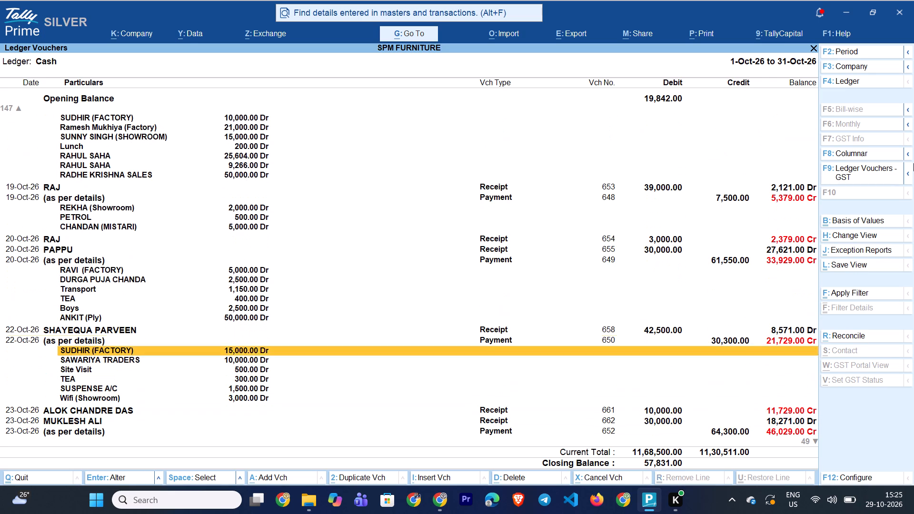
key(Up)
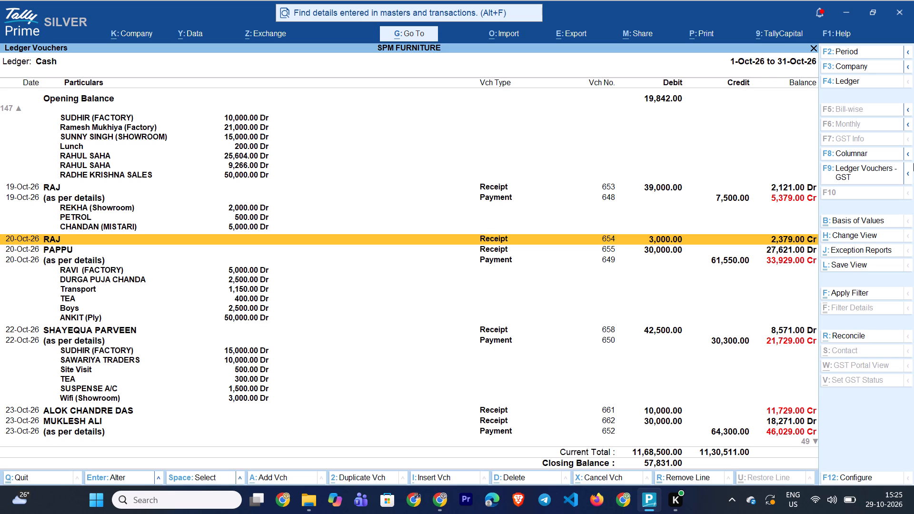
key(Down)
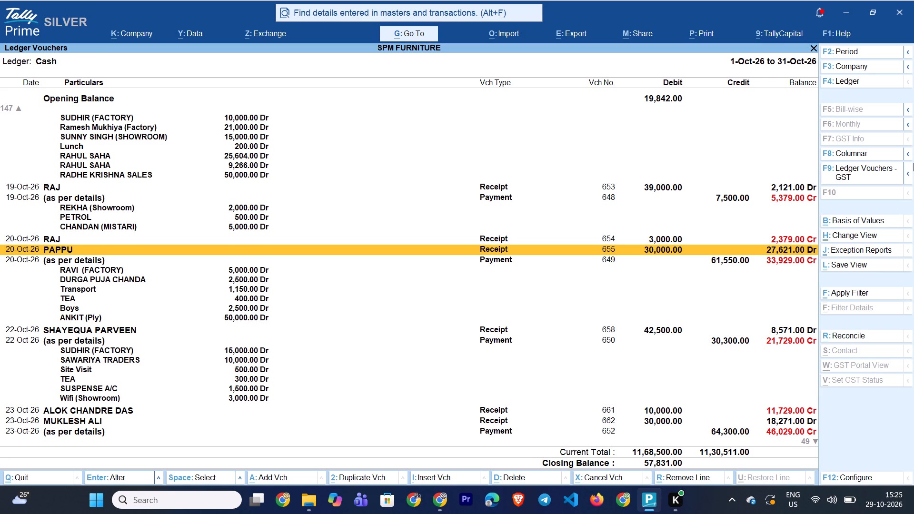
key(Down)
key(Down)
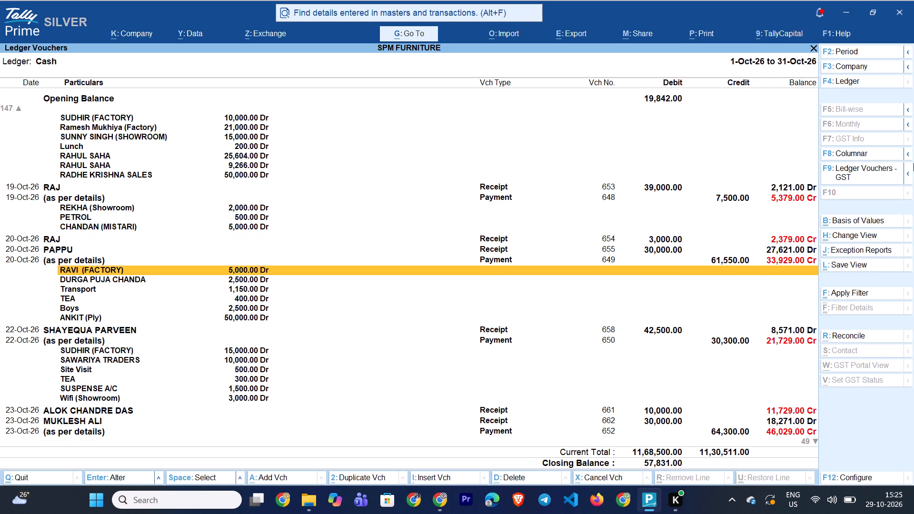
key(Down)
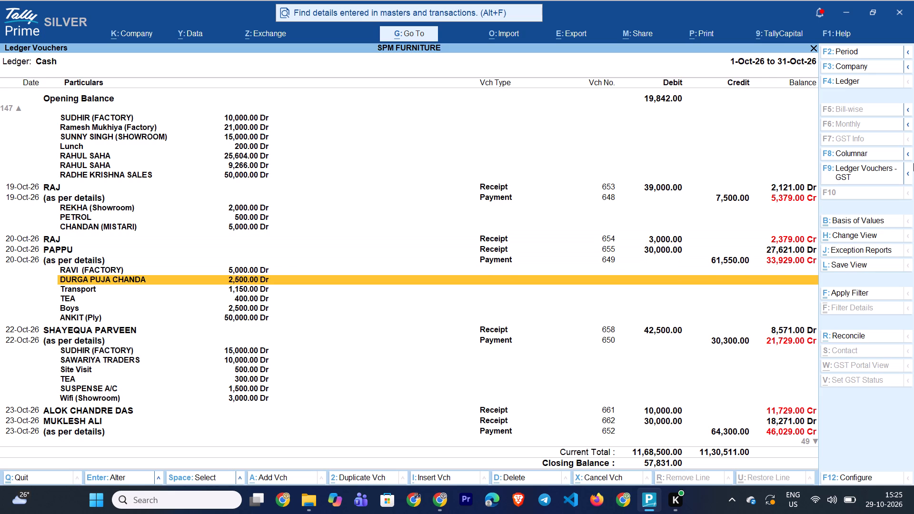
key(Down)
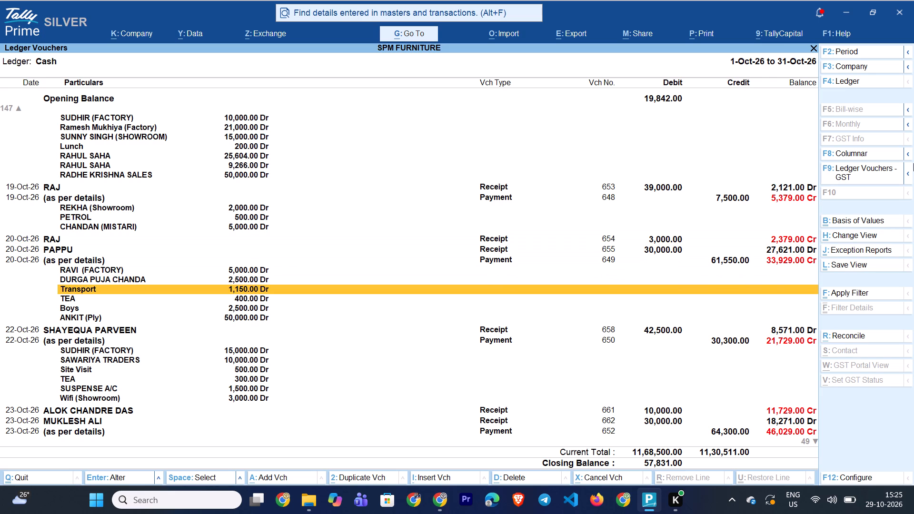
key(Up)
key(Up)
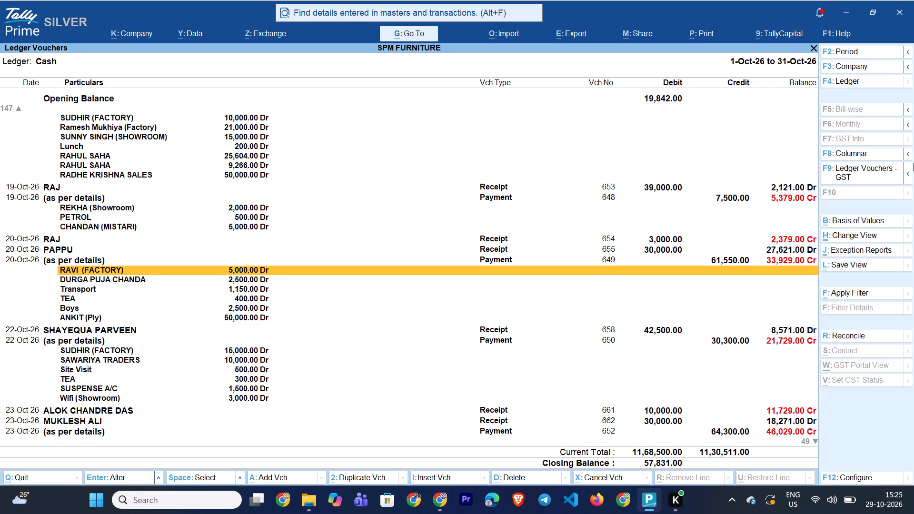
Mark all the detail lines of the 20-Oct-26 payment voucher 649 as selected, from the factory payment through the Ply payment.
key(space)
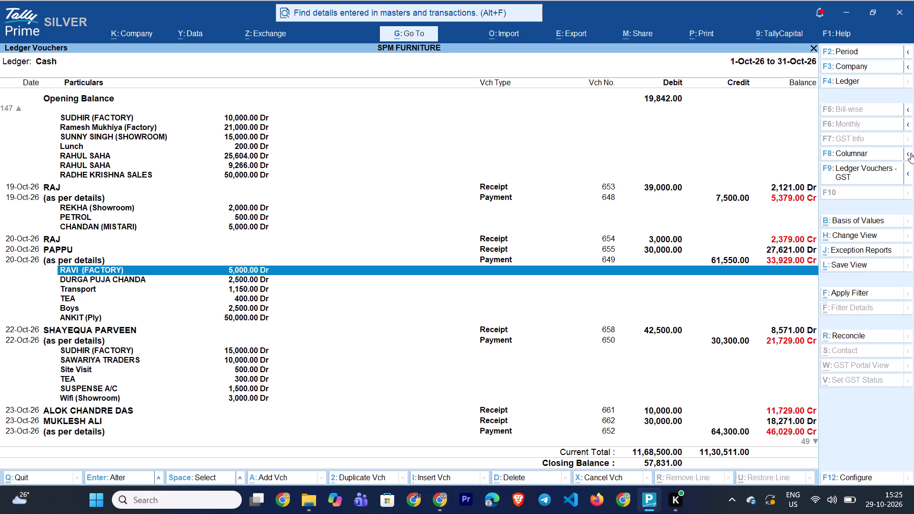
key(Down)
key(space)
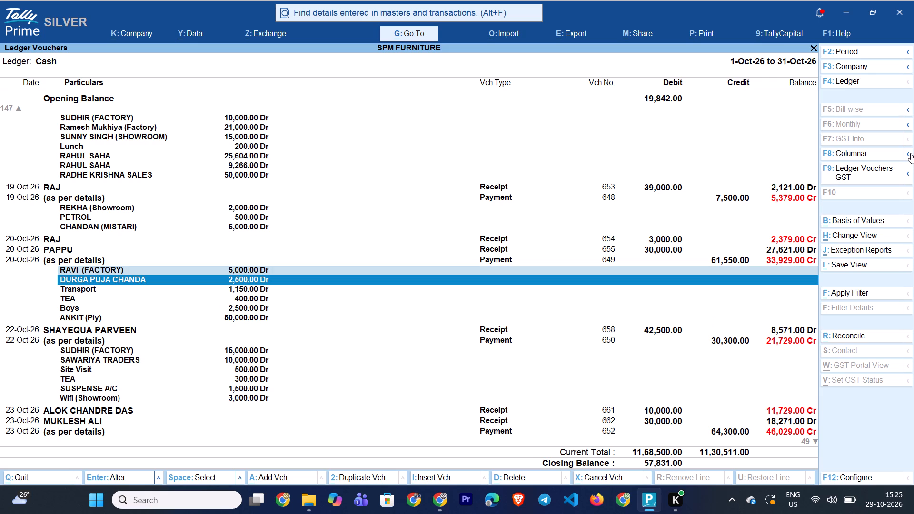
key(Down)
key(Down)
key(Down)
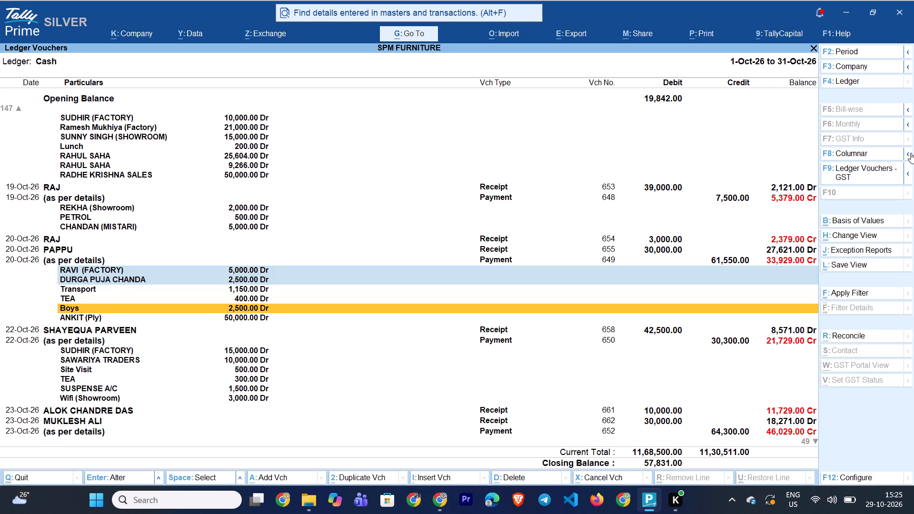
key(space)
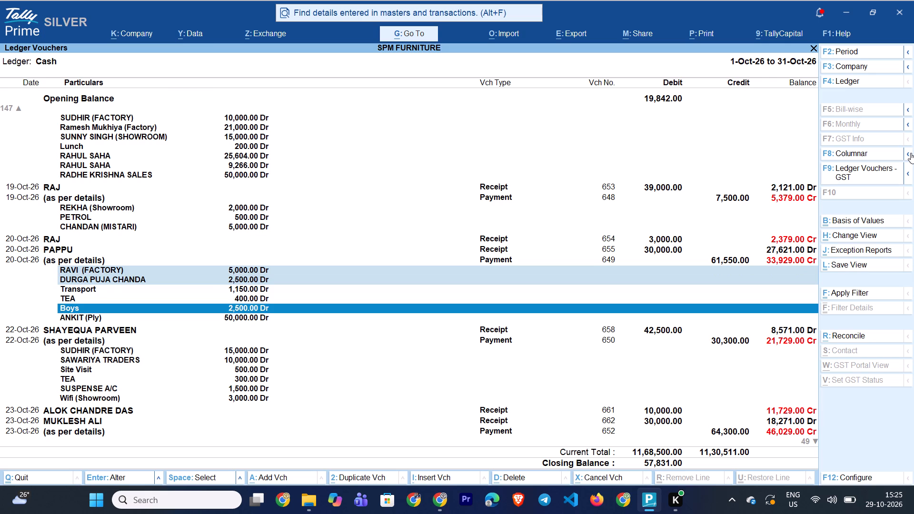
key(Up)
key(Up)
key(space)
key(Down)
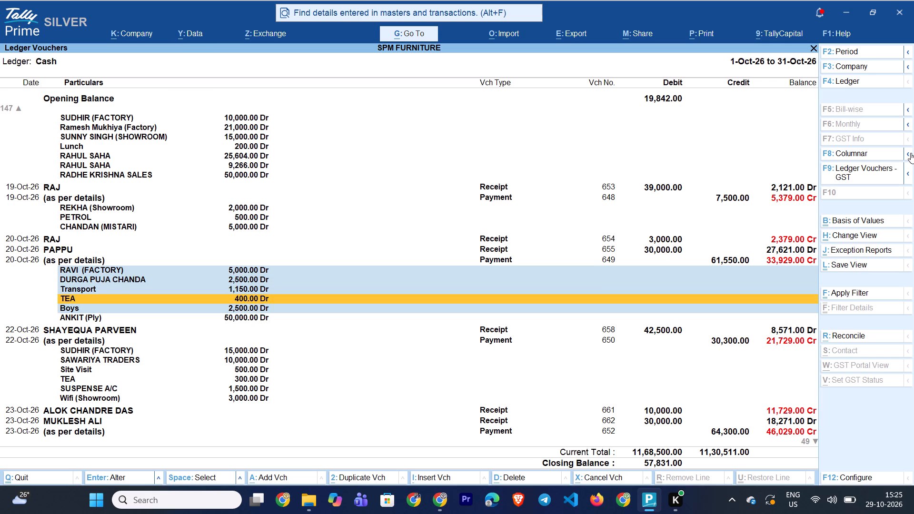
key(space)
key(Down)
key(Down)
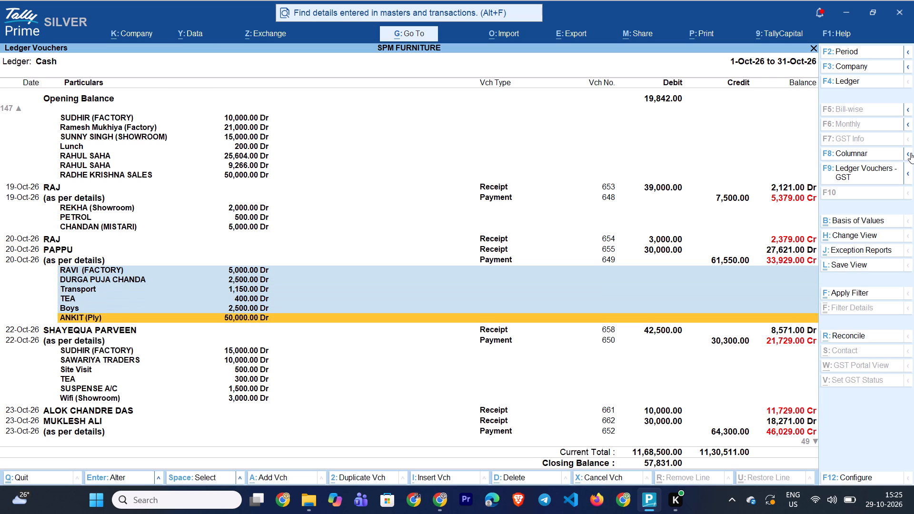
key(space)
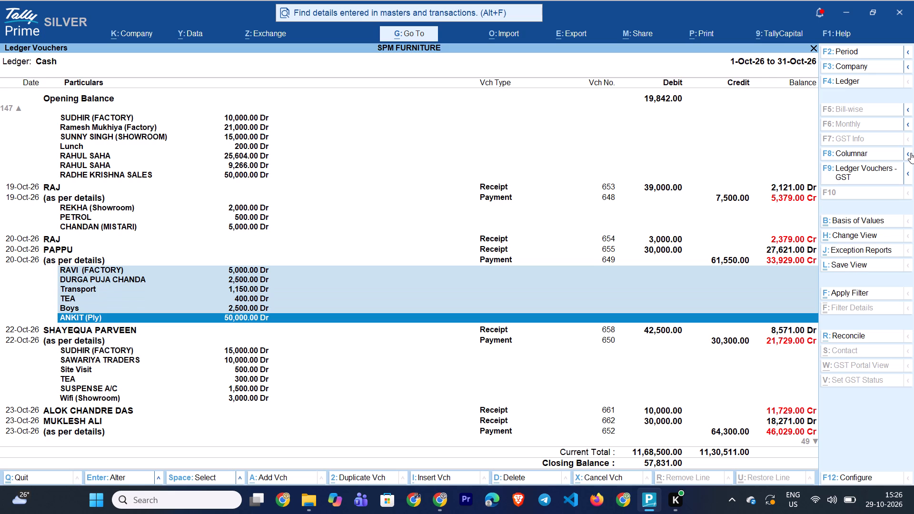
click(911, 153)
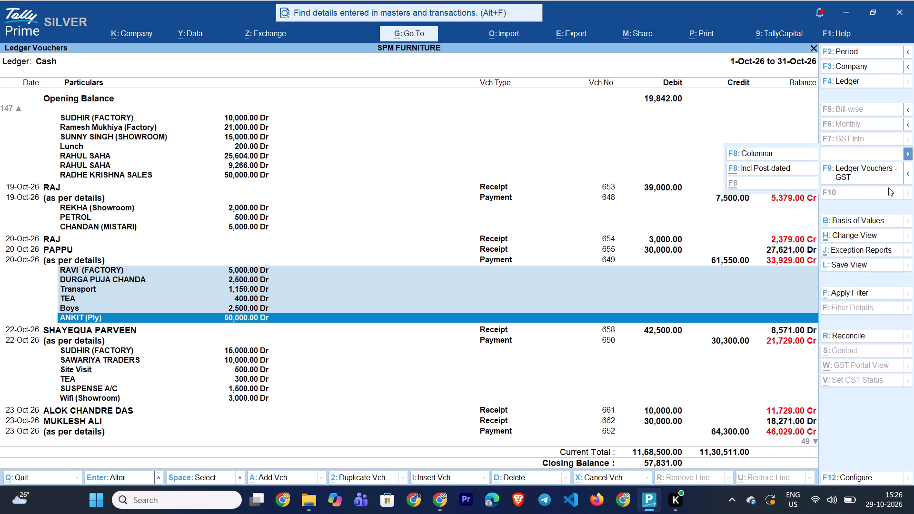
Mark all the detail lines of the 22-Oct-26 payment voucher 650 as selected, from the factory payment through Wifi (Showroom).
key(Down)
key(Down)
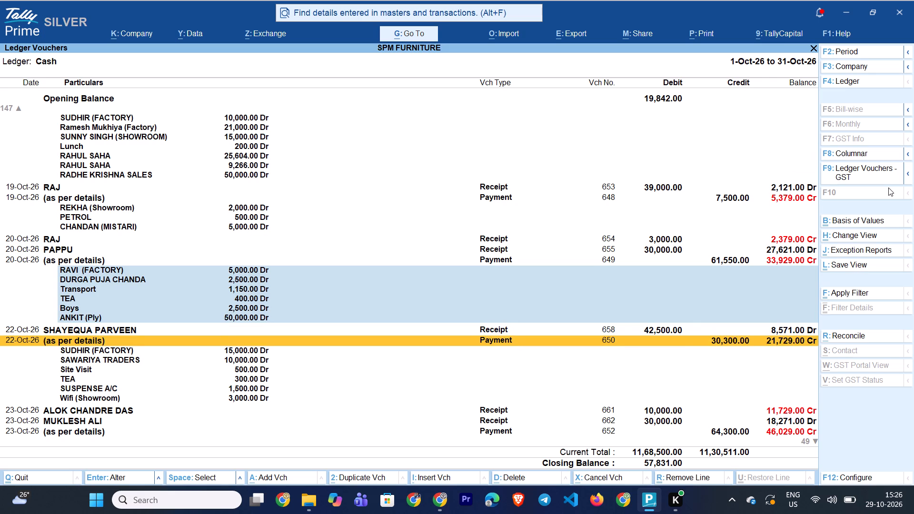
key(Up)
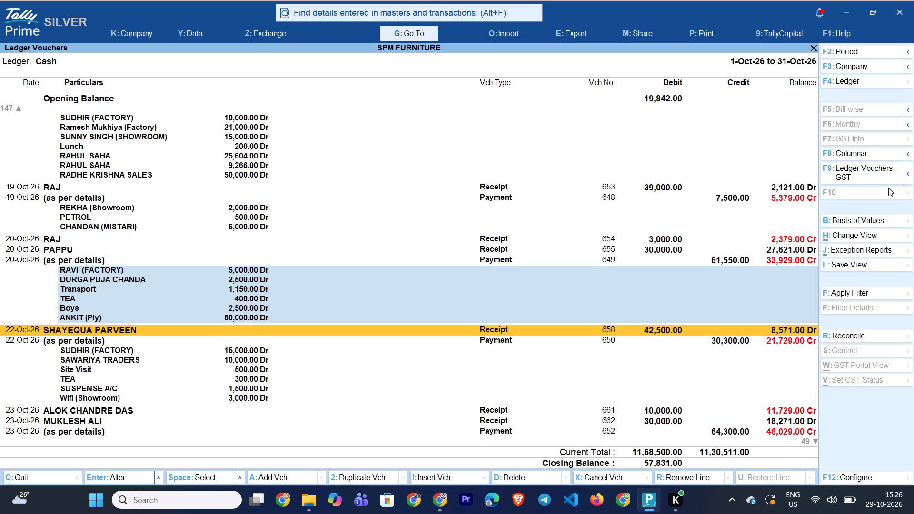
key(Down)
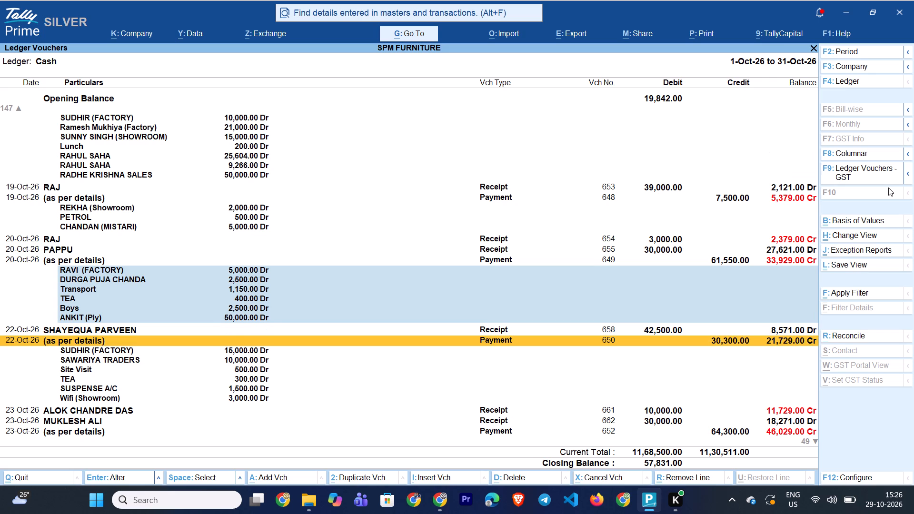
key(Down)
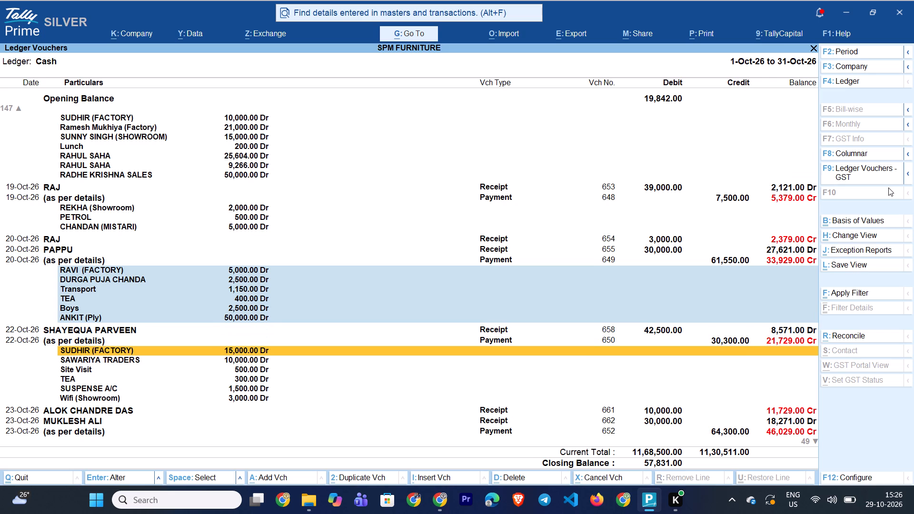
key(Down)
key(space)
key(Up)
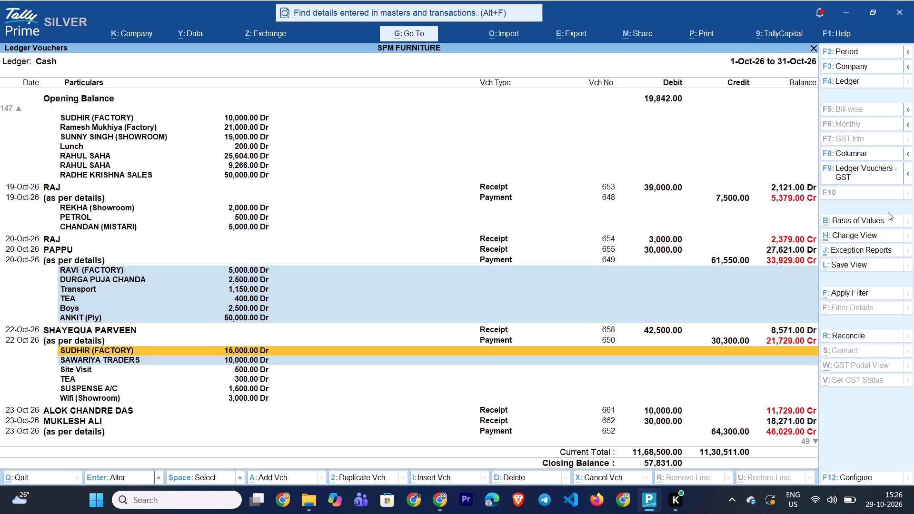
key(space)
key(Down)
key(Down)
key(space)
key(Down)
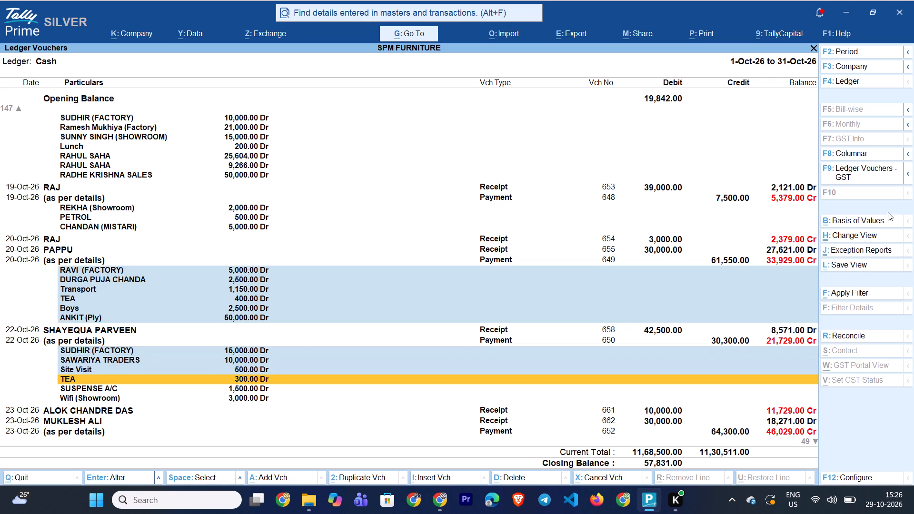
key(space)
key(Down)
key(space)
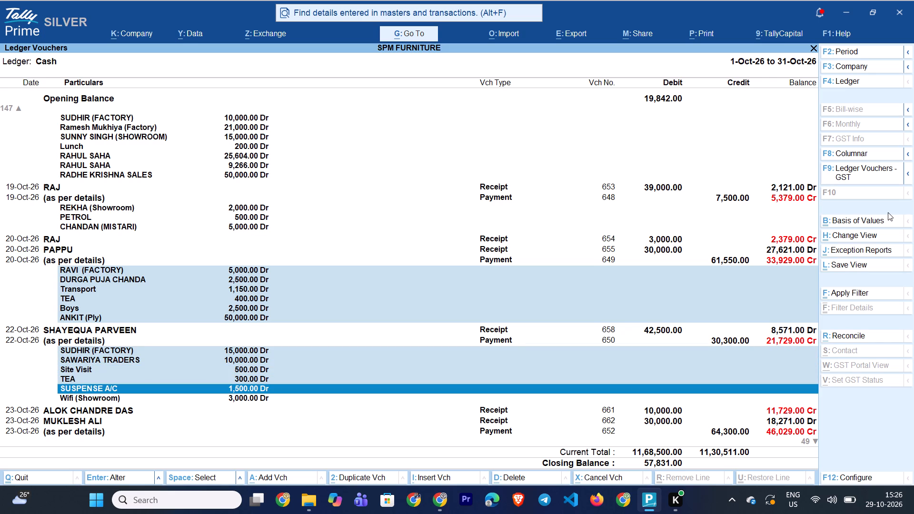
key(Down)
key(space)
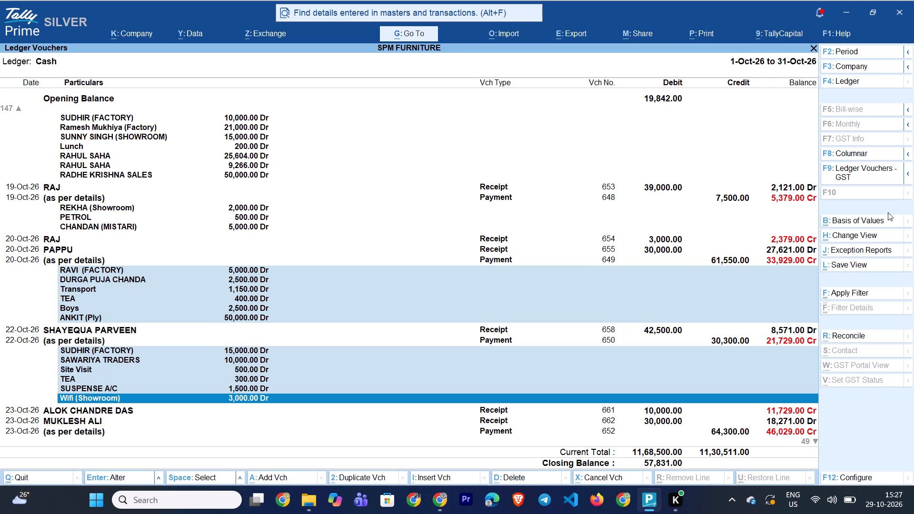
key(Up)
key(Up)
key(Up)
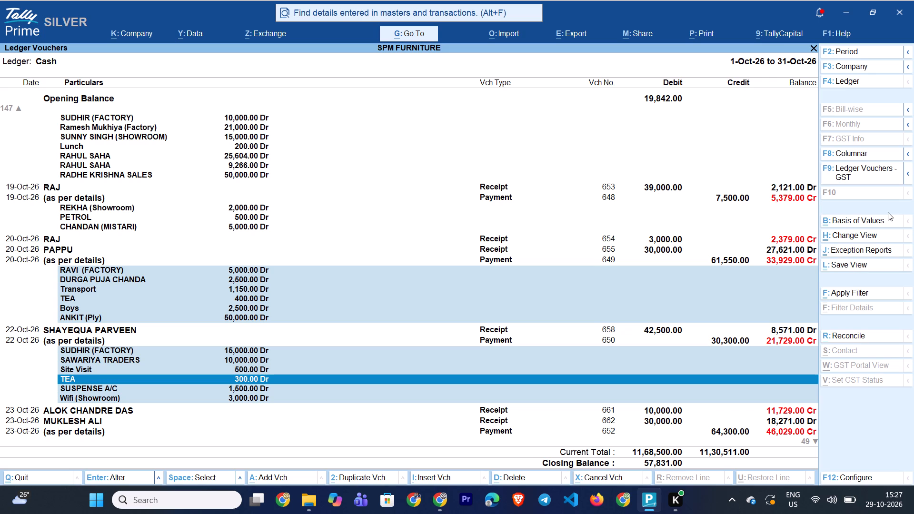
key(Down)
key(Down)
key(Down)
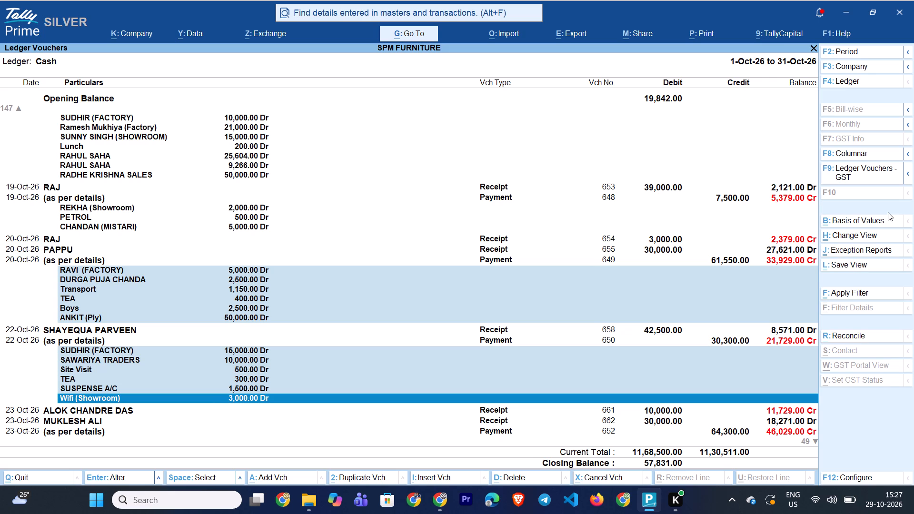
Examine the 23-Oct-26 to 25-Oct-26 receipts and payment vouchers in the Cash ledger.
key(Down)
key(Down)
key(Down)
key(Down)
key(Down)
key(Down)
key(Down)
key(Down)
key(Down)
key(Down)
key(Down)
key(Down)
key(Down)
key(Down)
key(Down)
key(Down)
key(Down)
key(Down)
key(Down)
key(Down)
key(Up)
key(Up)
key(Up)
key(Up)
key(Up)
key(Up)
key(Up)
key(Up)
key(Up)
key(Up)
key(Up)
key(Up)
key(Up)
key(Up)
key(Up)
key(Up)
key(Up)
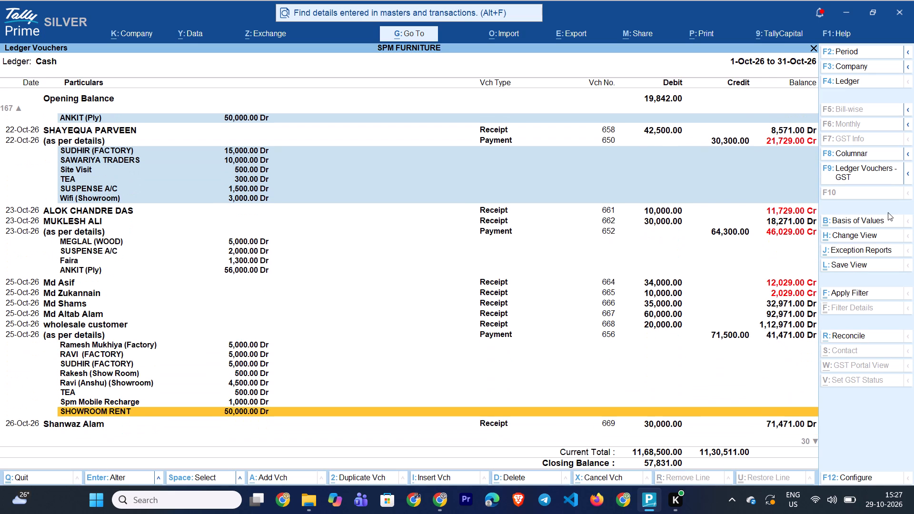
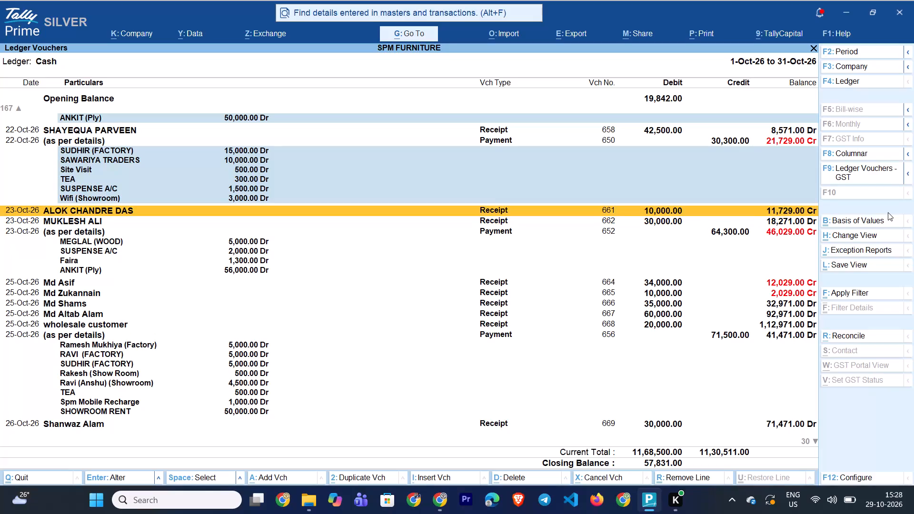
Mark the two 23-Oct-26 receipts, vouchers 661 and 662, as selected in the Cash ledger.
key(space)
key(Down)
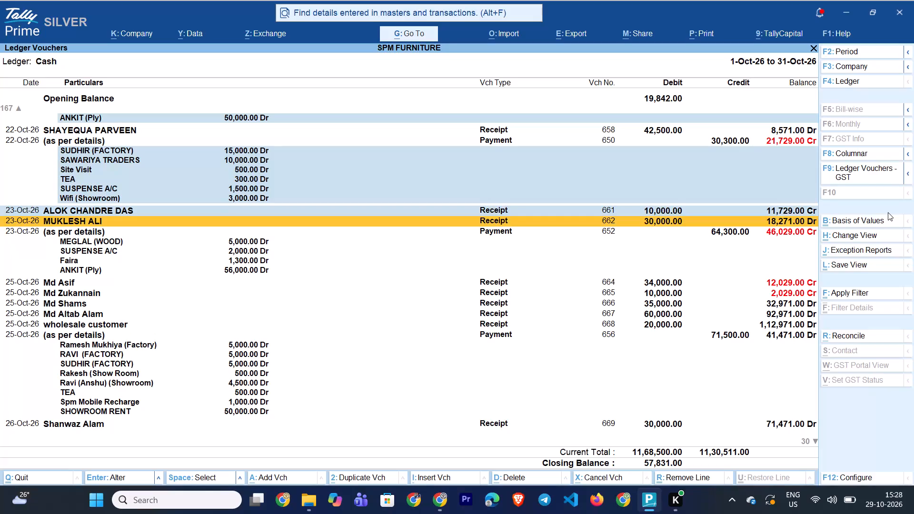
key(space)
Mark all four detail lines of the 23-Oct-26 payment voucher 652 as selected, from the wood payment through the Ply payment.
key(Down)
key(Down)
key(space)
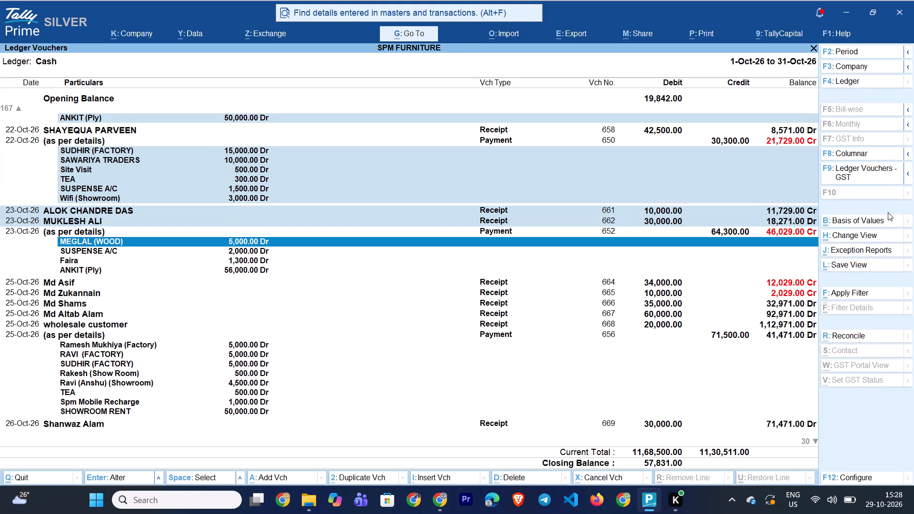
key(Down)
key(space)
key(Down)
key(space)
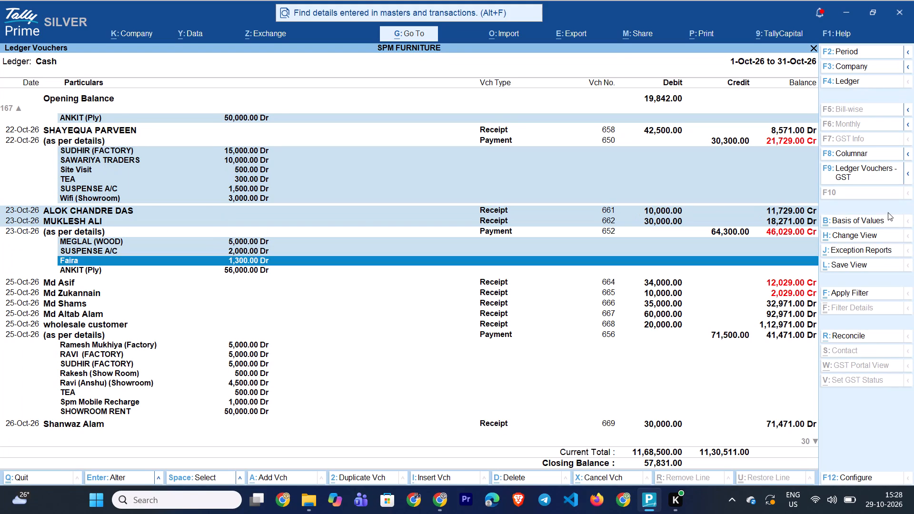
key(Down)
key(space)
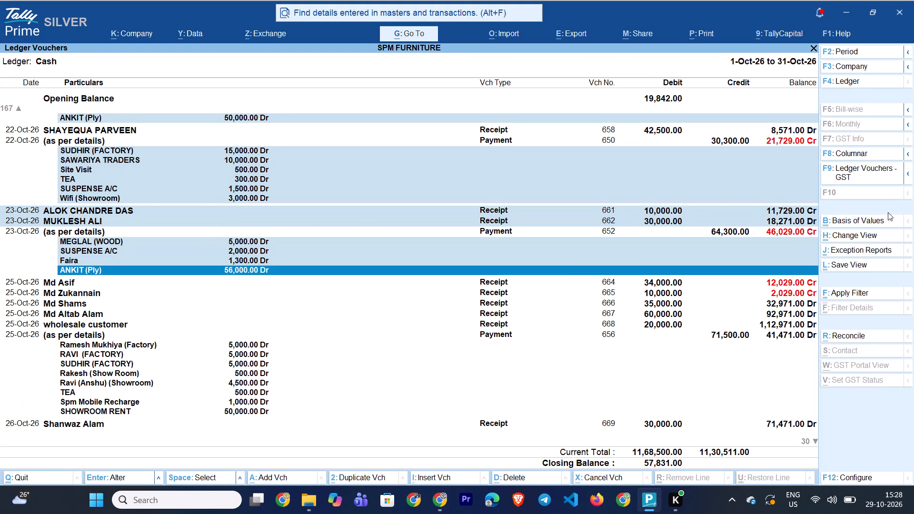
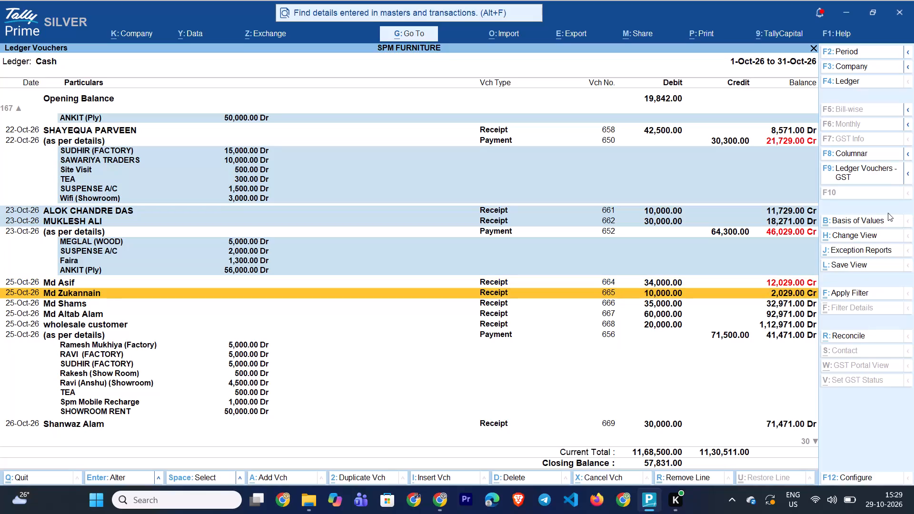
Mark all eight detail lines of the 25-Oct-26 payment voucher 656 as selected, from the first factory payment through the showroom rent.
key(Up)
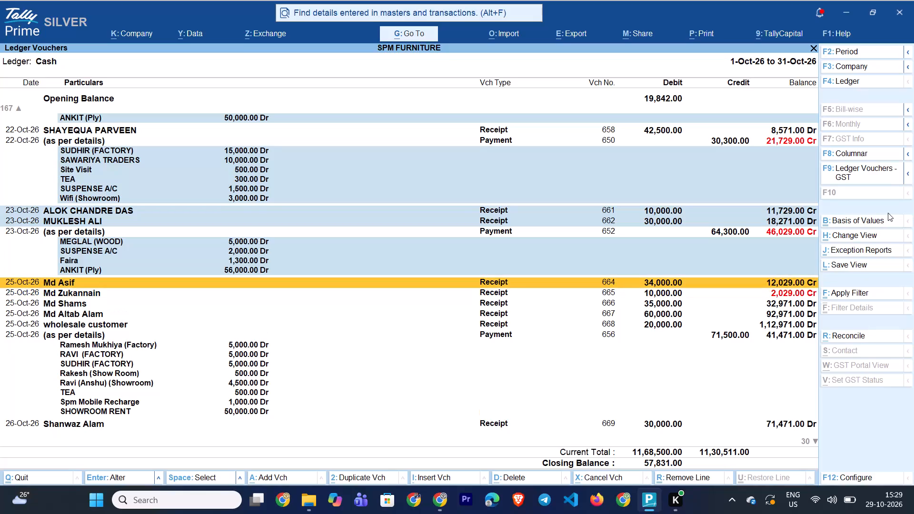
key(Down)
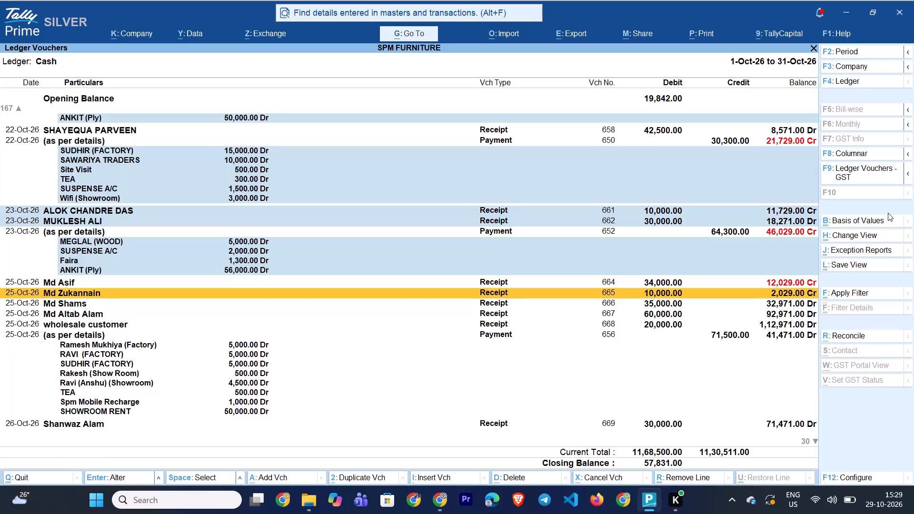
key(Down)
key(Down)
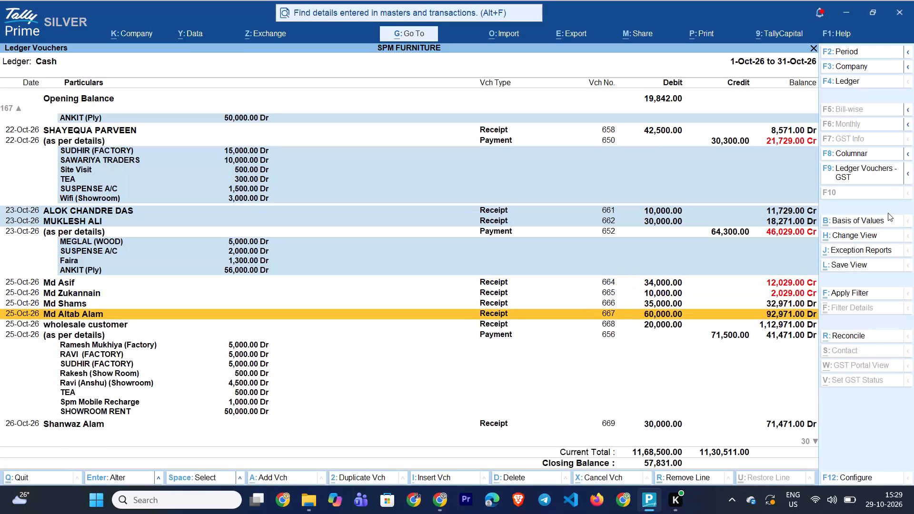
key(Down)
key(Down)
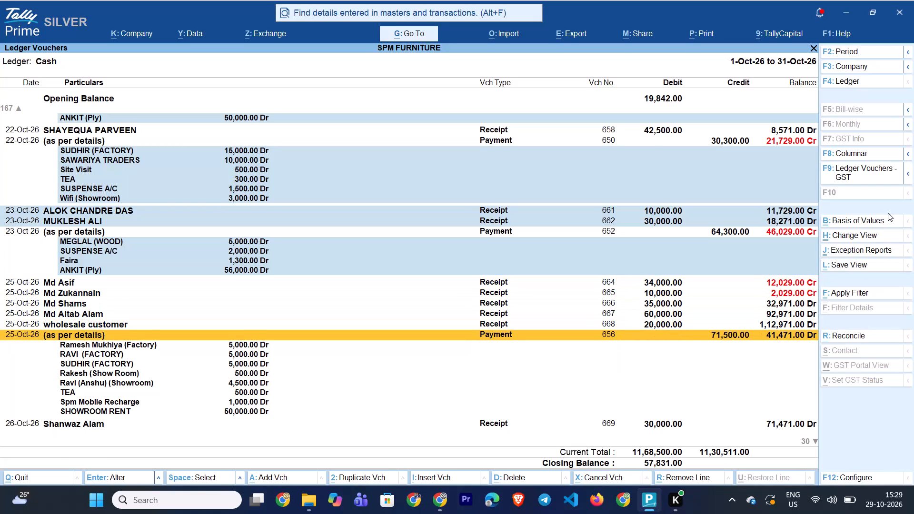
key(Down)
key(space)
key(Down)
key(space)
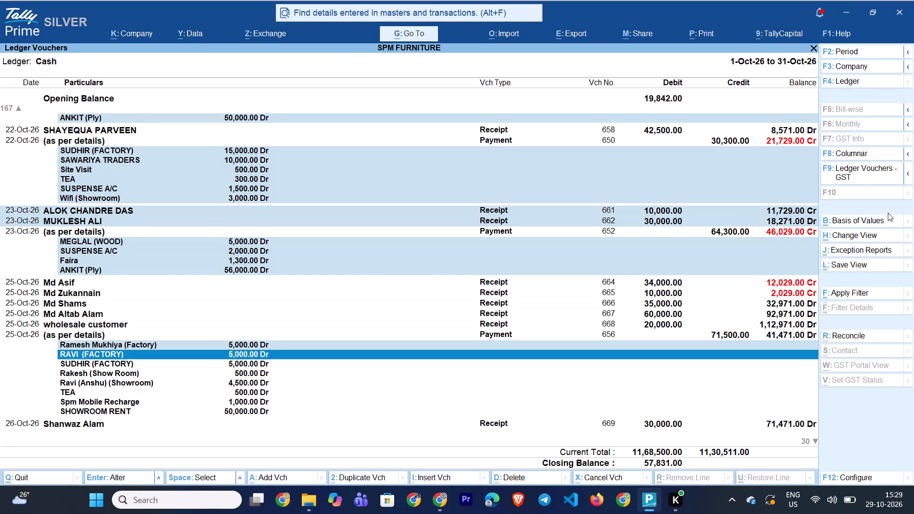
key(Down)
key(space)
key(Down)
key(space)
key(Down)
key(space)
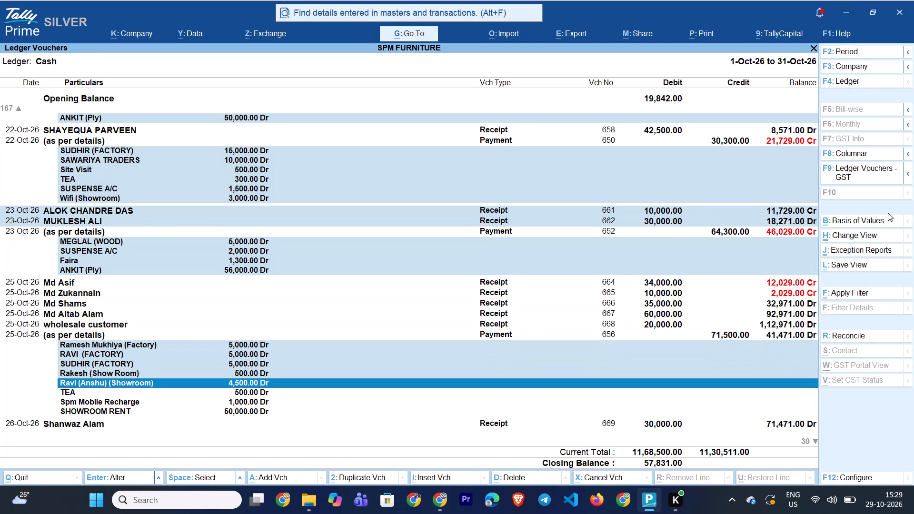
key(Down)
key(space)
key(Down)
key(space)
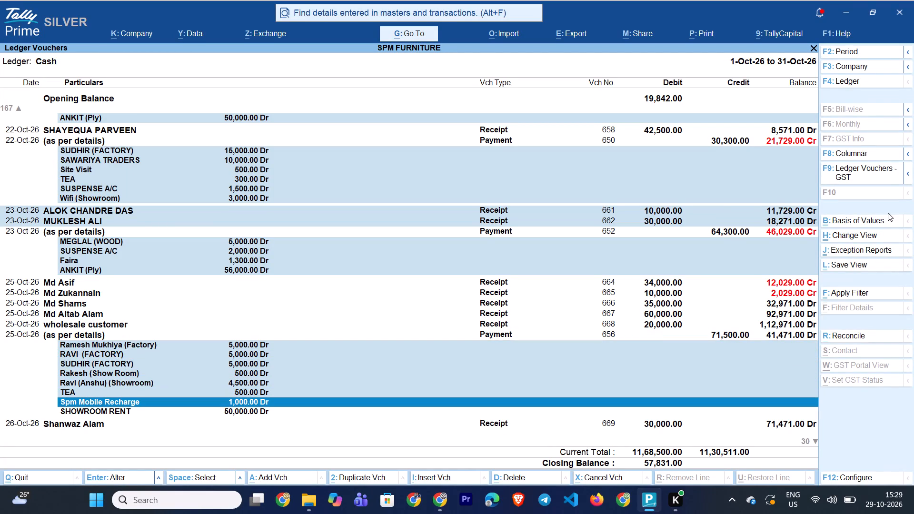
key(Down)
key(space)
Look over the 26-Oct-26 receipts 669 and 670 and the first detail lines of payment voucher 657, returning to the showroom rent line.
key(Down)
key(Down)
key(Down)
key(Down)
key(Down)
key(Down)
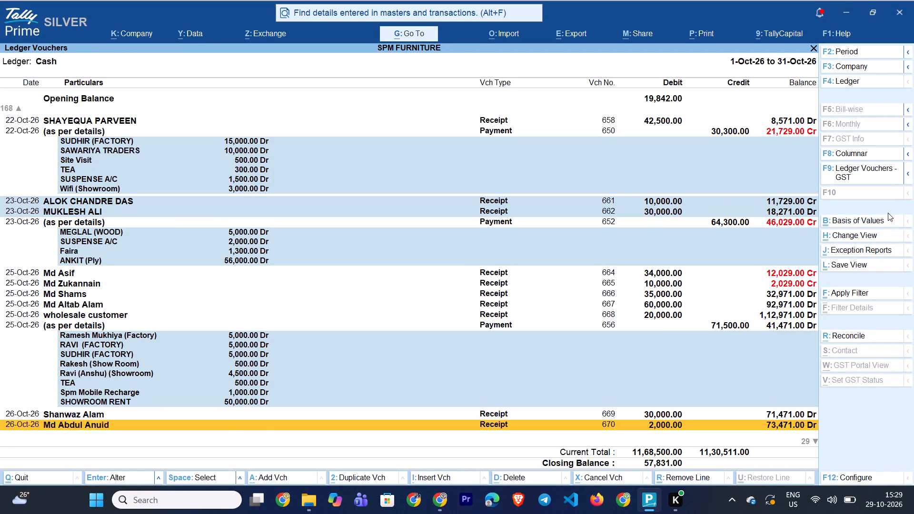
key(Up)
key(Up)
key(Up)
key(Up)
key(Up)
key(Up)
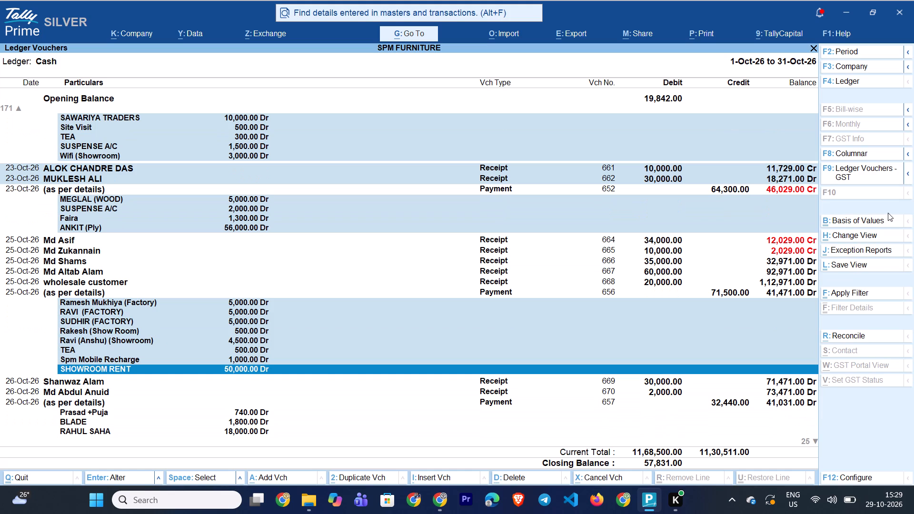
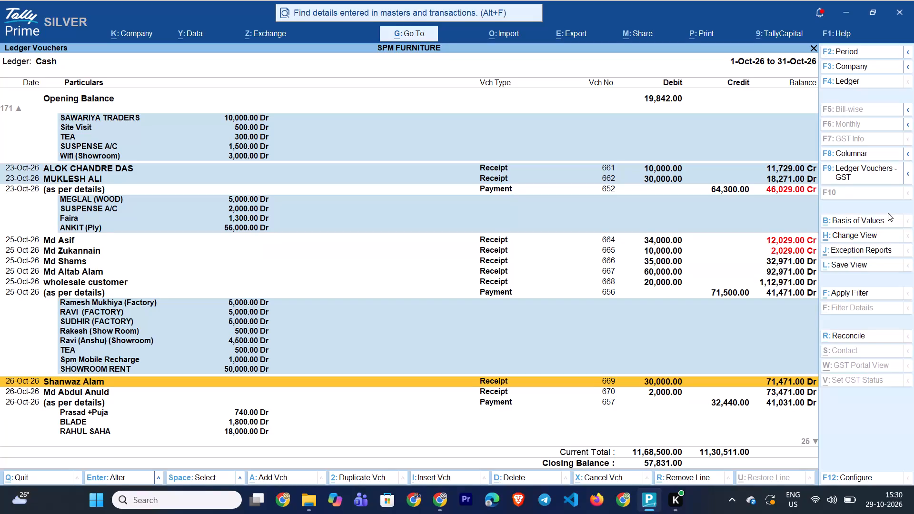
Look over the Cash ledger entries from the 26-Oct-26 receipts through the 28-Oct-26 vouchers.
key(Down)
key(Down)
key(Down)
key(Down)
key(Down)
key(Down)
key(Down)
key(Down)
key(Down)
key(Down)
key(Down)
key(Down)
key(Down)
key(Down)
key(Down)
key(Down)
key(Down)
key(Down)
key(Down)
key(Down)
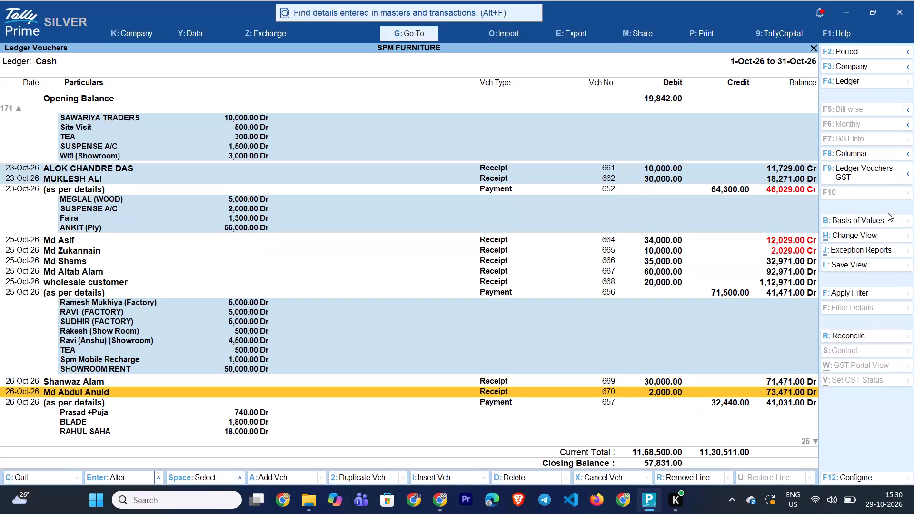
key(Up)
key(Up)
key(Up)
key(Up)
key(Up)
key(Up)
key(Up)
key(Up)
key(Up)
key(Up)
key(Up)
key(Up)
key(Up)
key(Up)
key(Up)
key(Up)
key(Up)
key(Up)
key(Up)
key(Up)
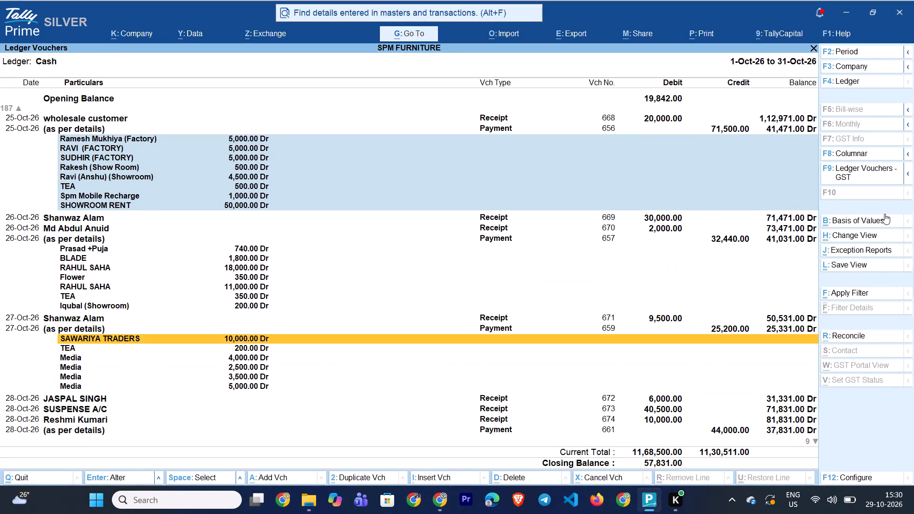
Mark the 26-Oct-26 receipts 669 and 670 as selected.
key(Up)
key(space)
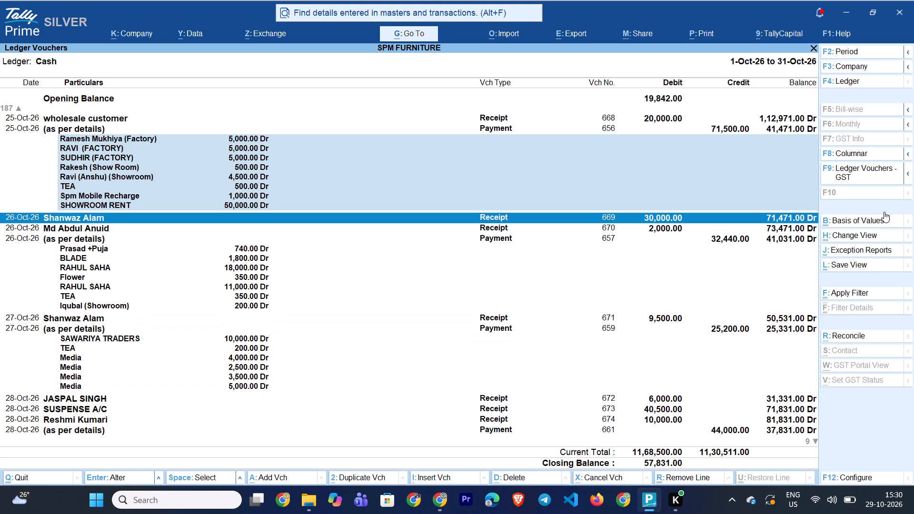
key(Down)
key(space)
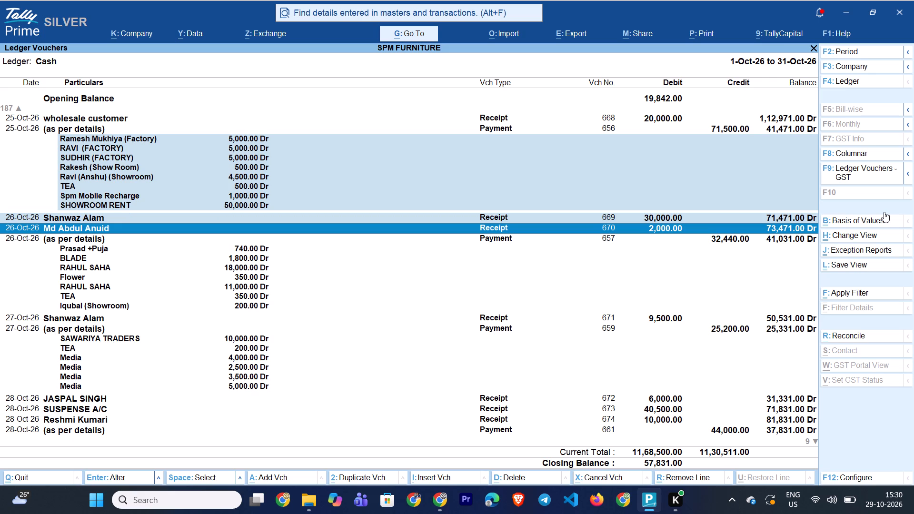
Look over the 26-Oct-26 receipts and all detail lines of payment voucher 657, returning to the showroom rent line.
key(Up)
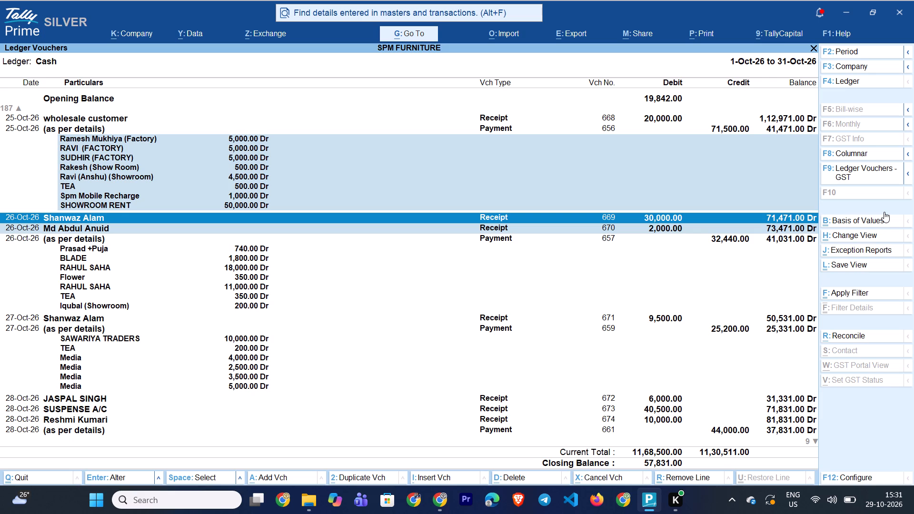
key(Up)
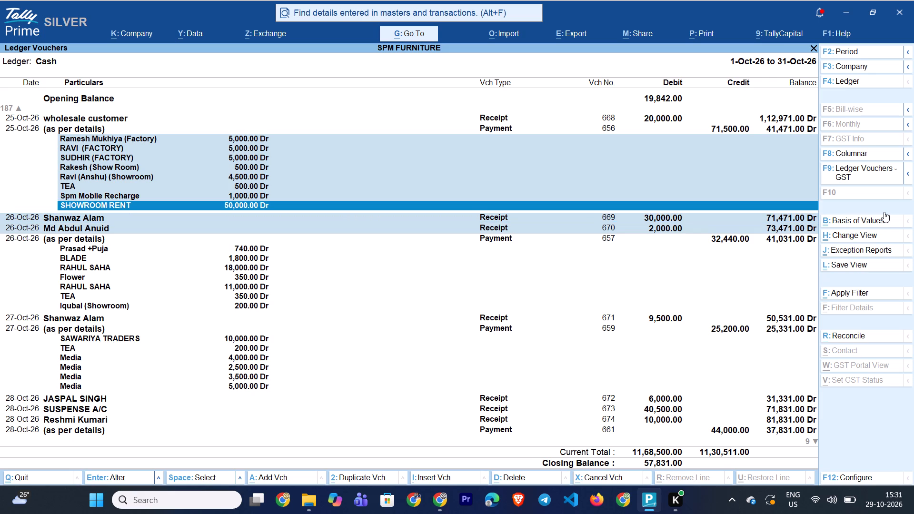
key(Down)
key(Down)
key(Down)
key(Down)
key(Down)
key(Down)
key(Down)
key(Down)
key(Down)
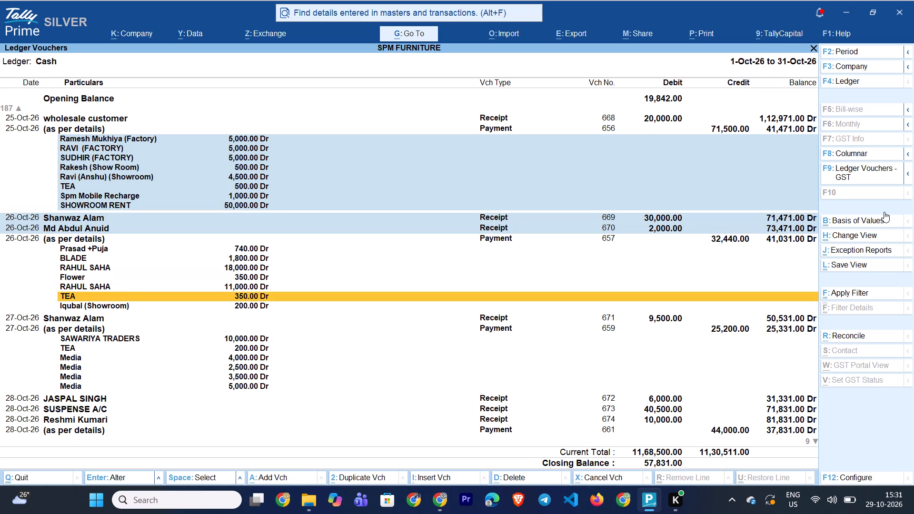
key(Down)
key(Down)
key(Up)
key(Up)
key(Up)
key(Up)
key(Up)
key(Up)
key(Up)
key(Up)
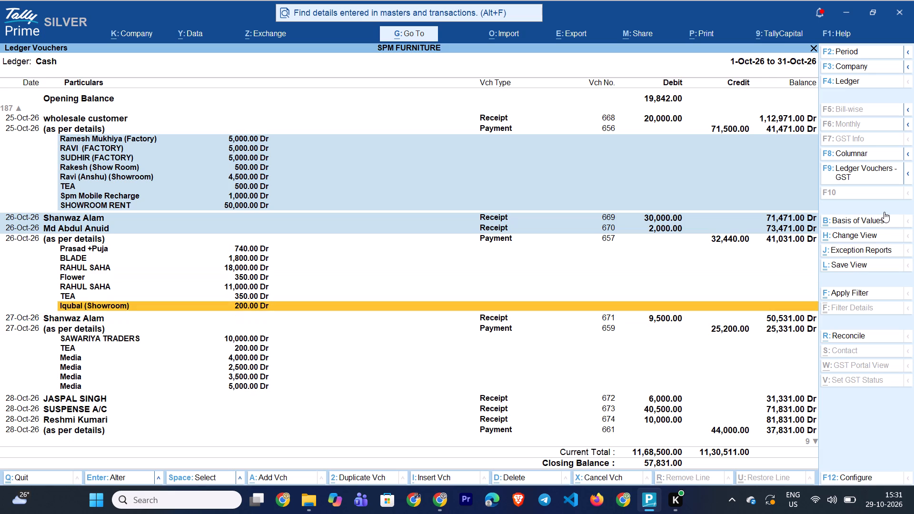
key(Up)
key(Up)
key(Up)
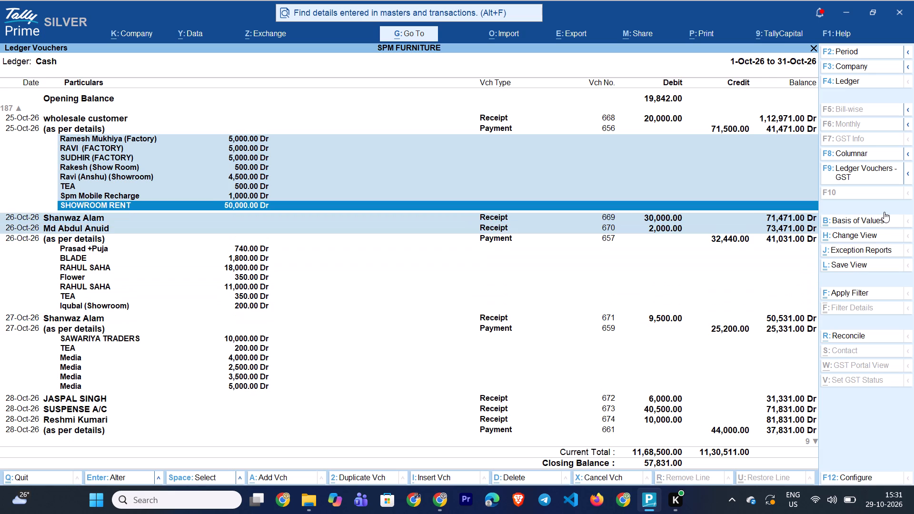
Clear all marked lines in the Cash ledger while on the 26-Oct-26 receipt 669.
key(Down)
key(Escape)
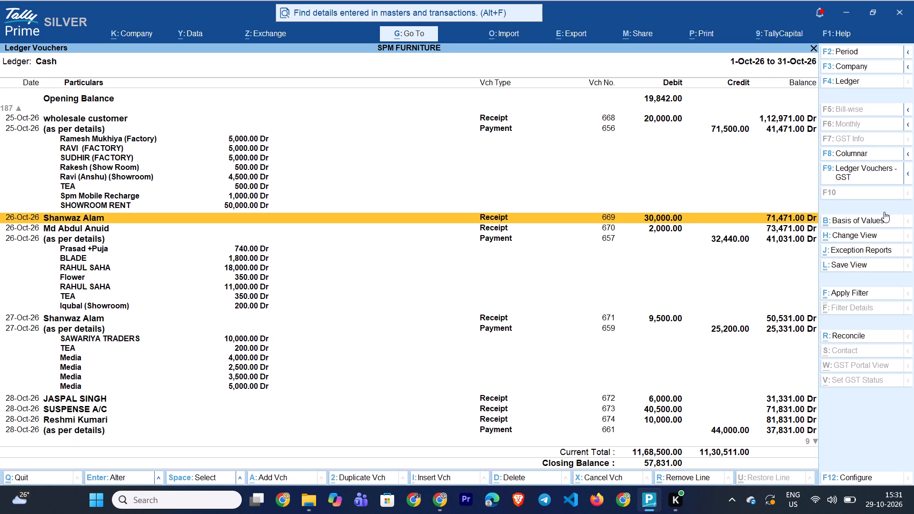
key(alt+a)
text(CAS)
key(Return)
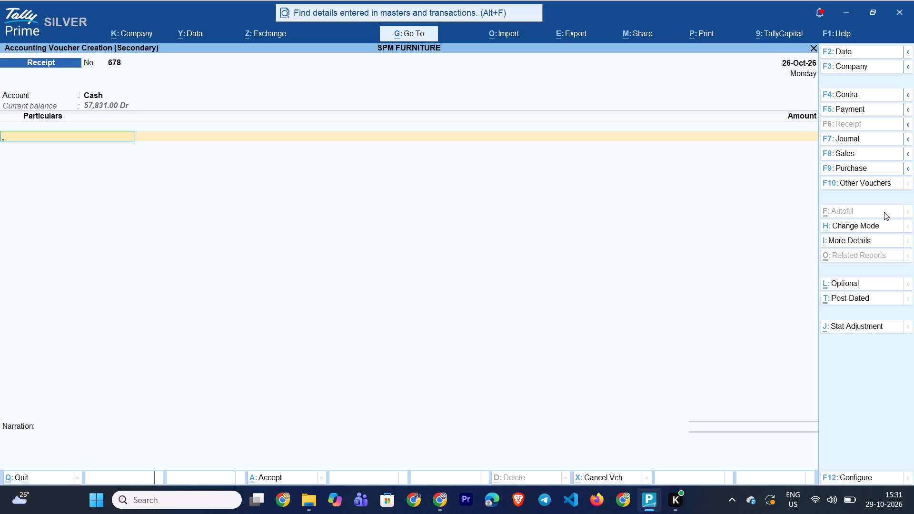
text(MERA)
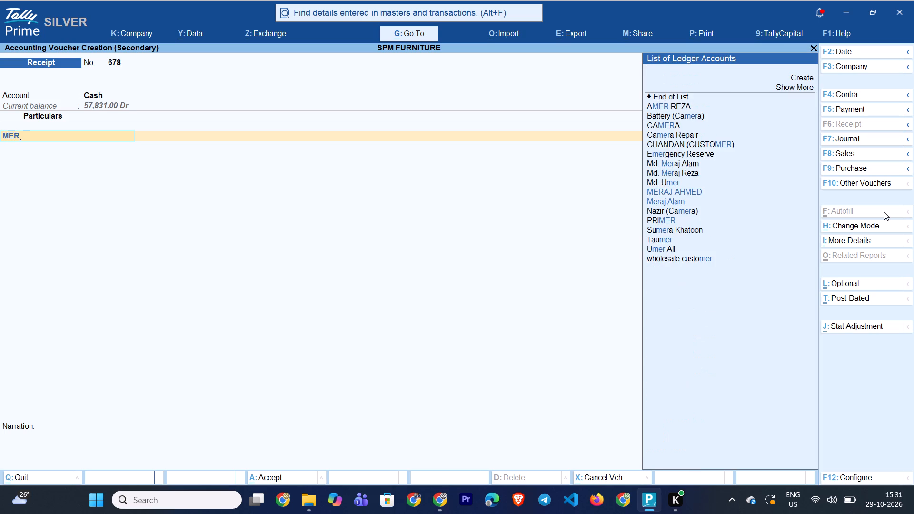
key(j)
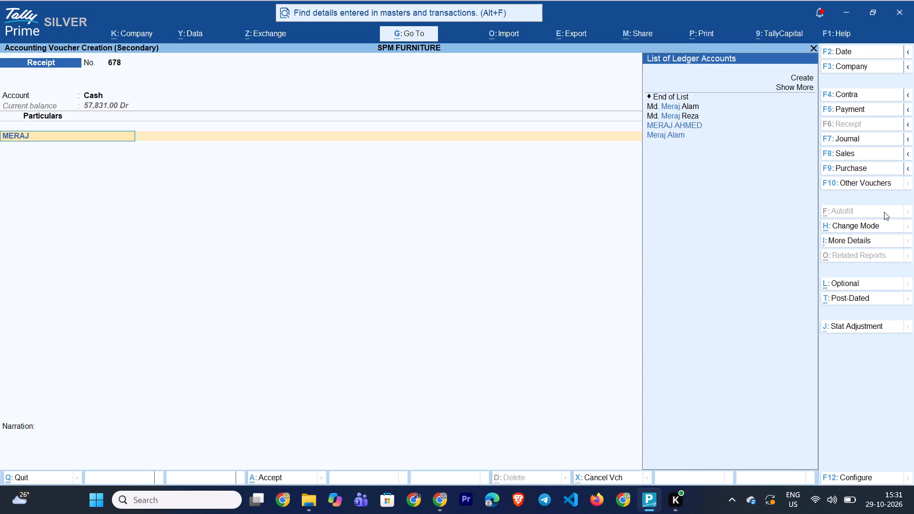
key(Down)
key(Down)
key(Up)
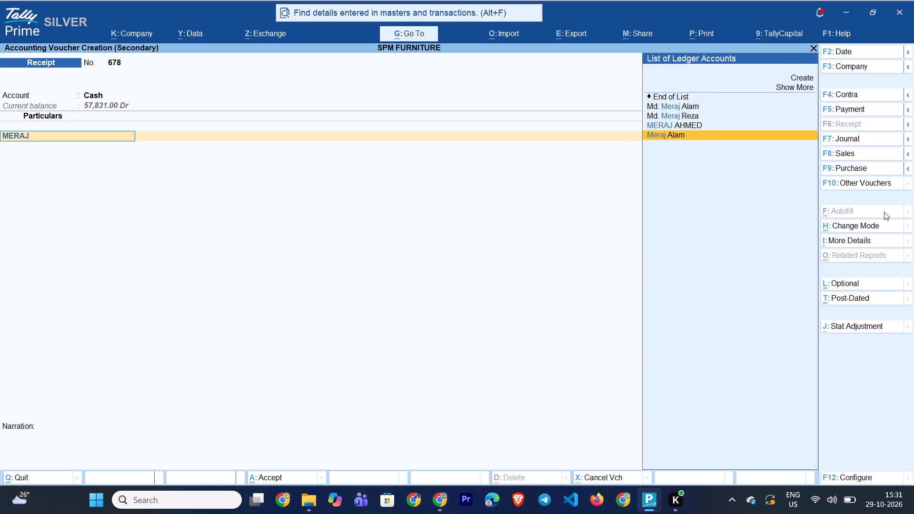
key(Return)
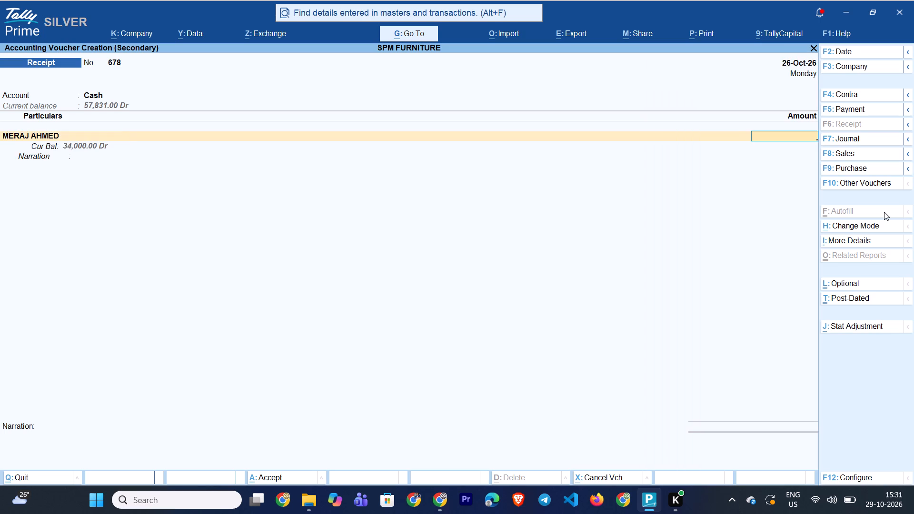
Enter 30,000 for the receipt against bill SPM/276/26-27 with line narration B/298, and save the voucher.
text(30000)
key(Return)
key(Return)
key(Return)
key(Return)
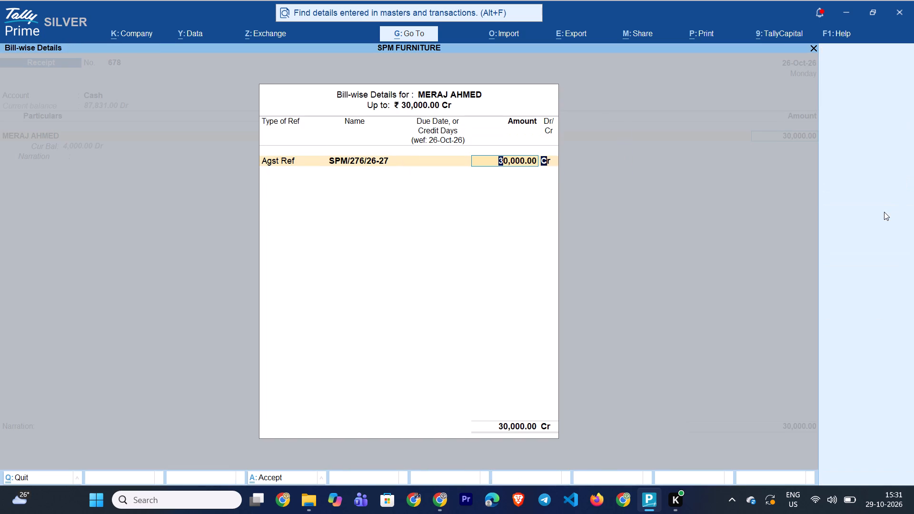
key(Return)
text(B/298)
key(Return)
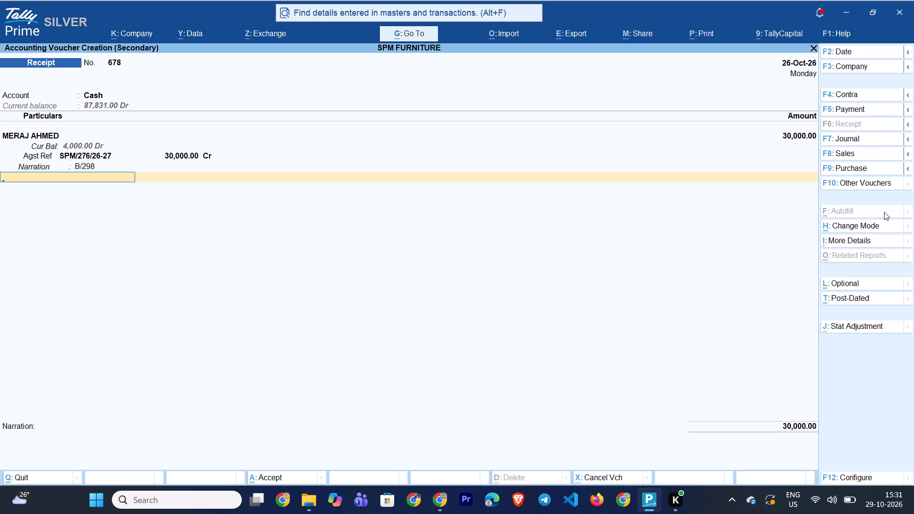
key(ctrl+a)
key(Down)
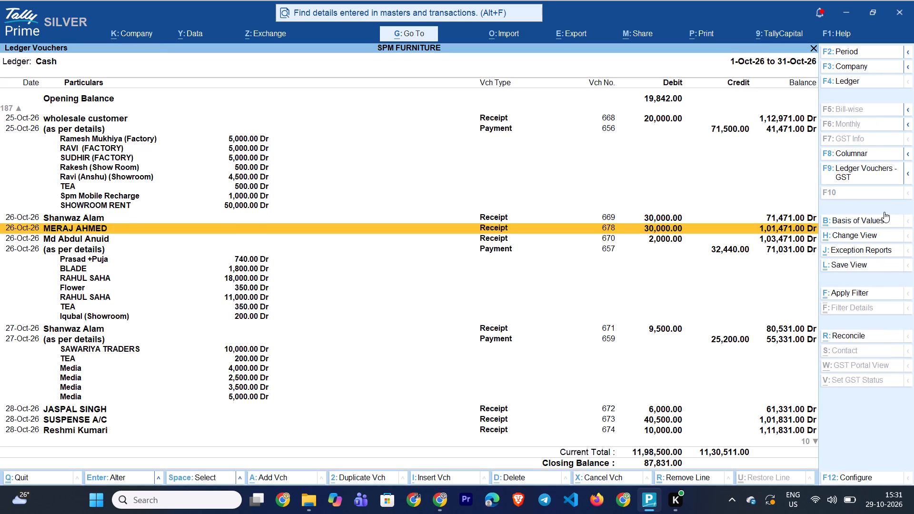
Reopen the newly added 26-Oct-26 receipt 678 and set the customer's amount to 42,500.
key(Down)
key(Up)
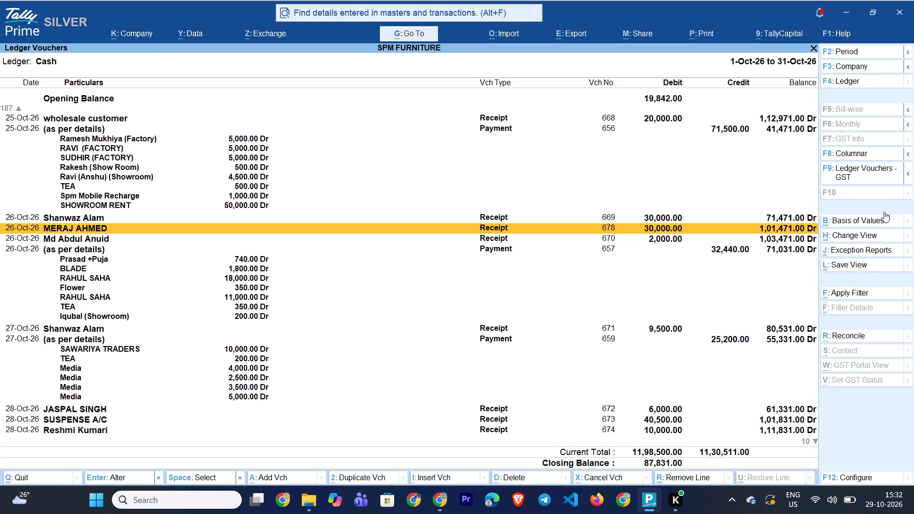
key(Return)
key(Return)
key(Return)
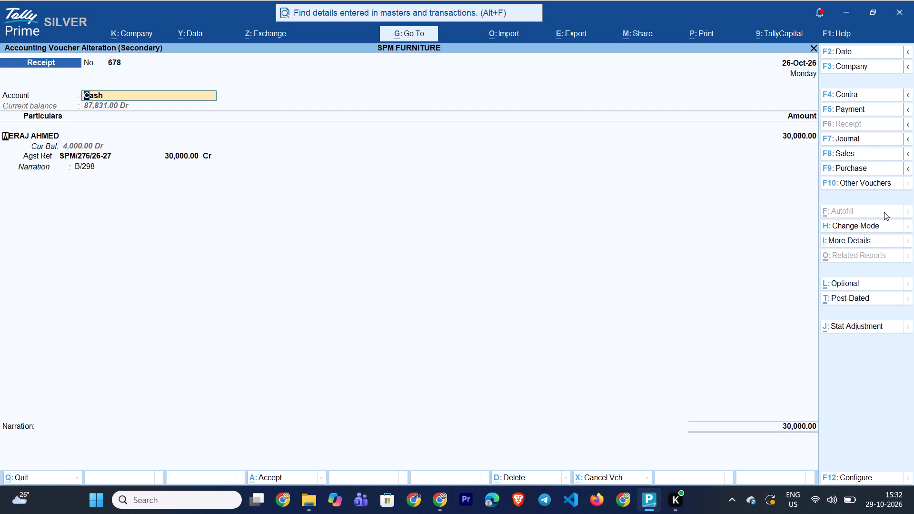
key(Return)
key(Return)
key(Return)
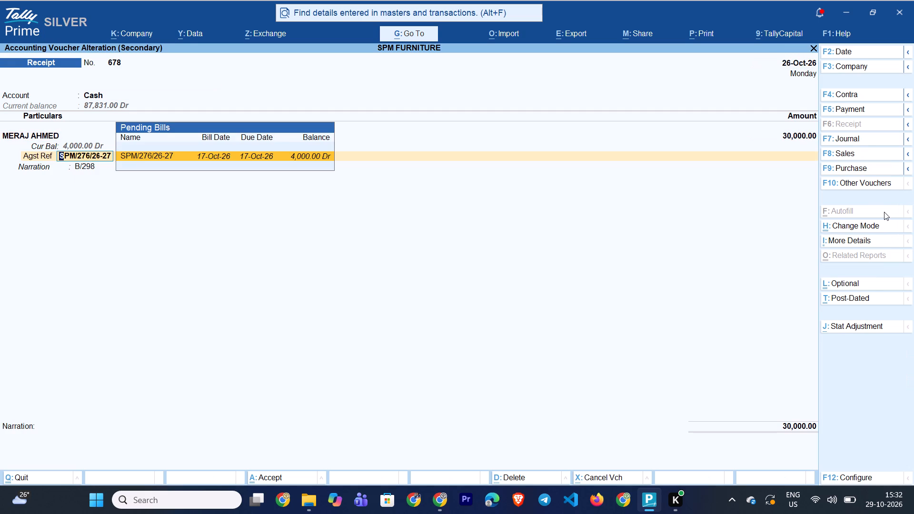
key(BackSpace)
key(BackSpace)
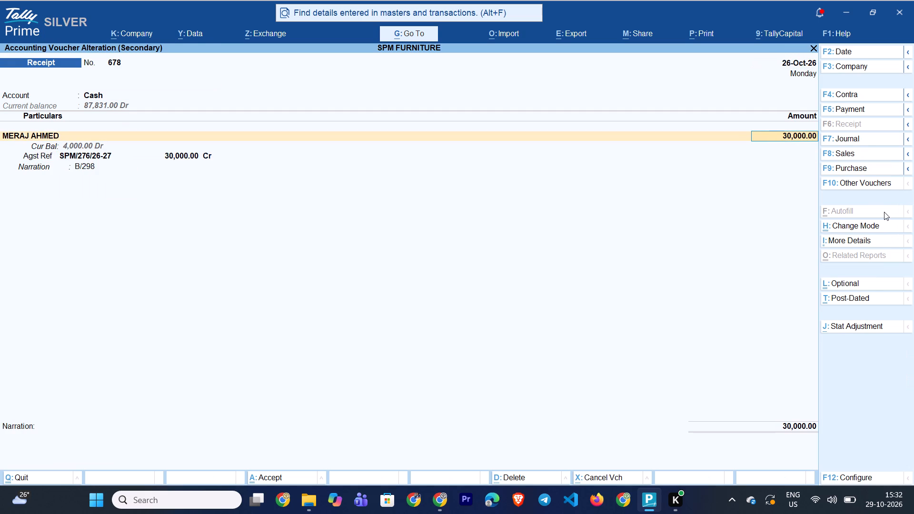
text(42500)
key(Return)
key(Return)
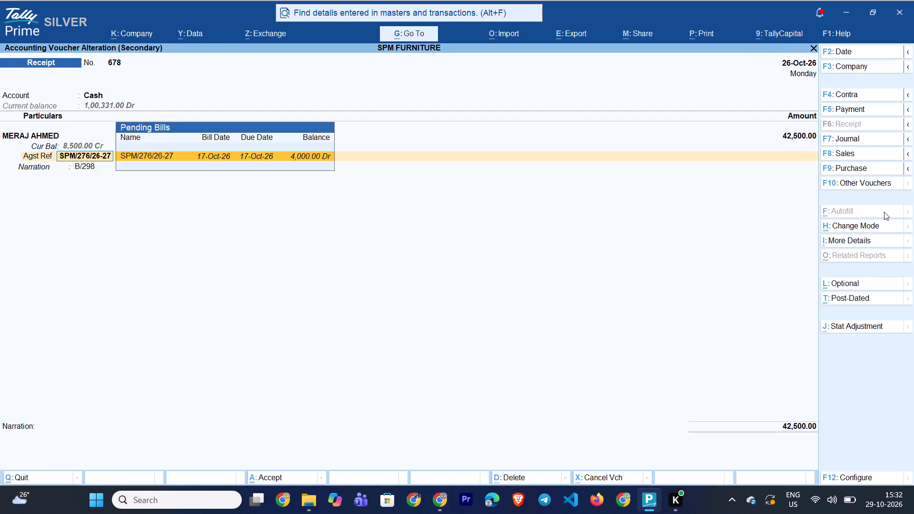
Set the allocation against bill SPM/276/26-27 to 42,500 Cr, keep the narration, and save the altered receipt.
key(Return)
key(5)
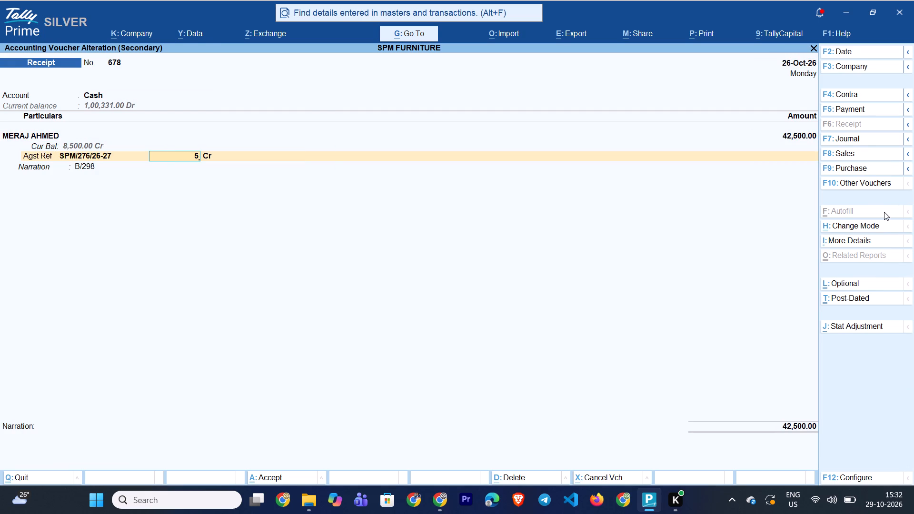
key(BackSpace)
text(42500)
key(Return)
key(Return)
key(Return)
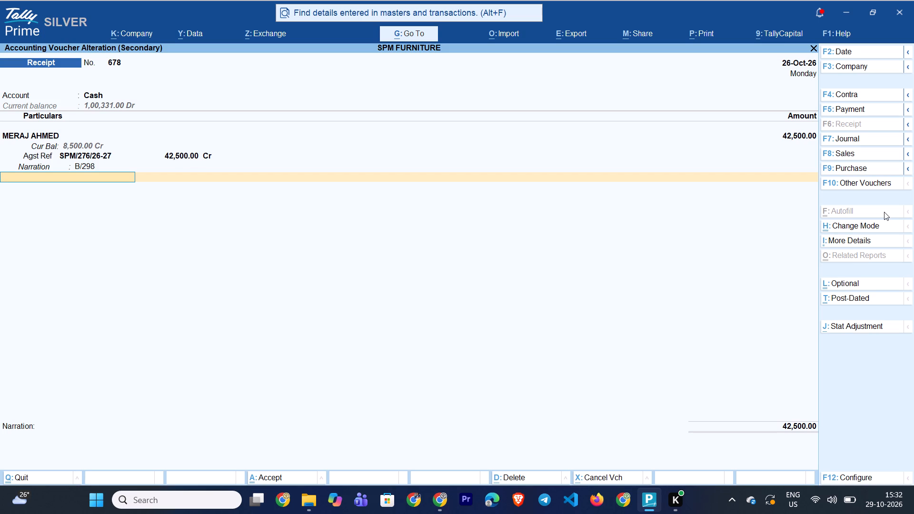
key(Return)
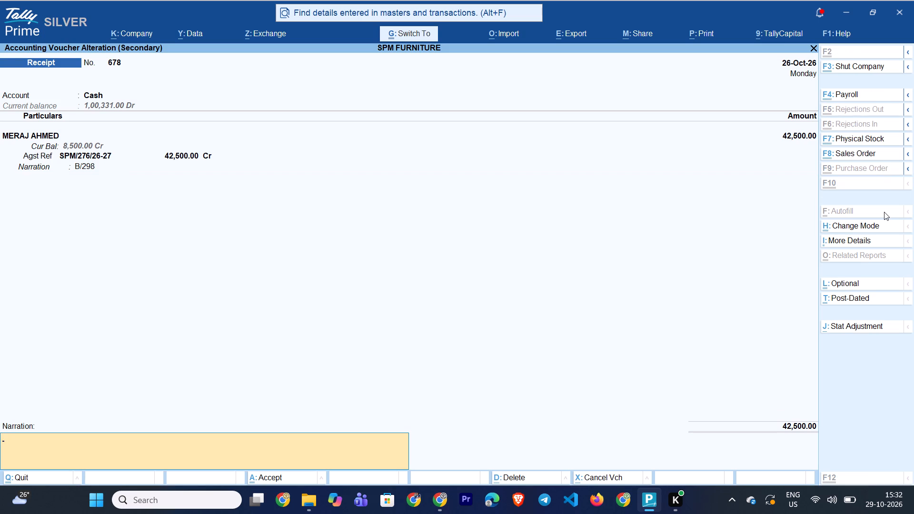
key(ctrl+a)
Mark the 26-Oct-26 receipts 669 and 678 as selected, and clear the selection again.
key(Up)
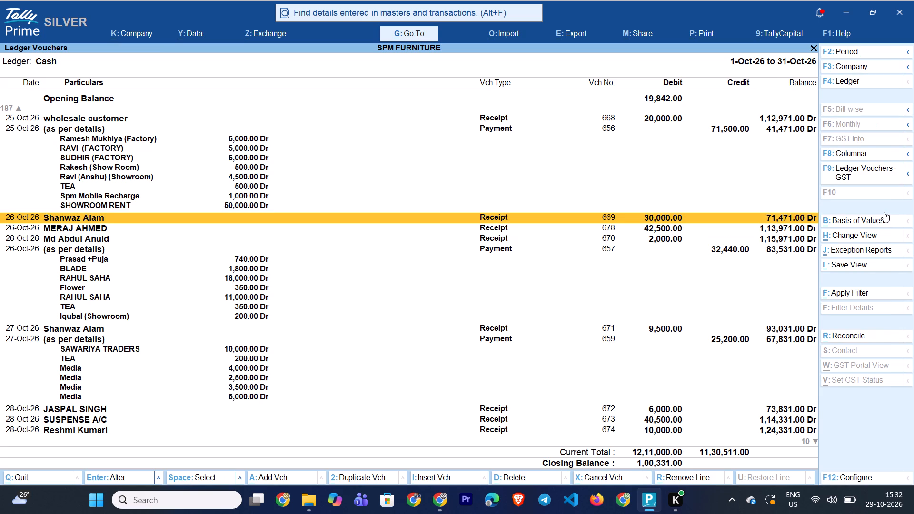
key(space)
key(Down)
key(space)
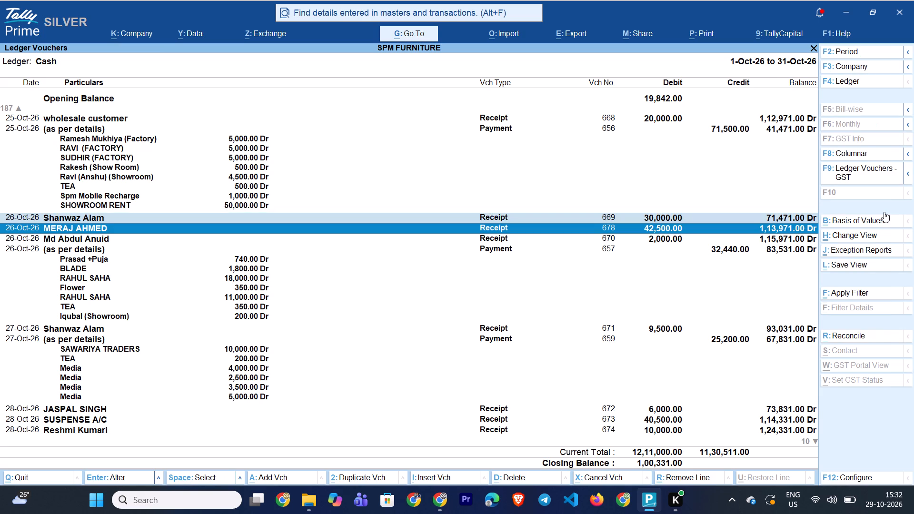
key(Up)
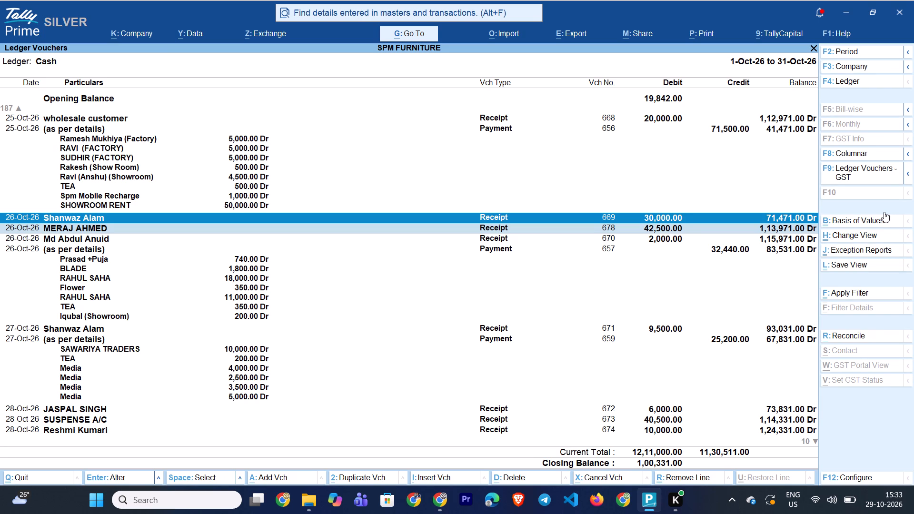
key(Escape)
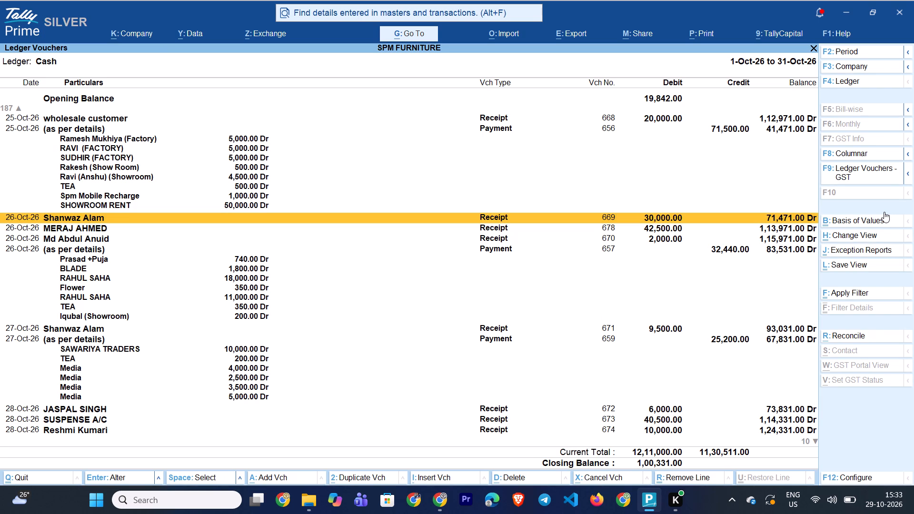
Review the Cash ledger entries from the 23-Oct-26 payment details through the 25-Oct-26 vouchers to the 26-Oct-26 receipts.
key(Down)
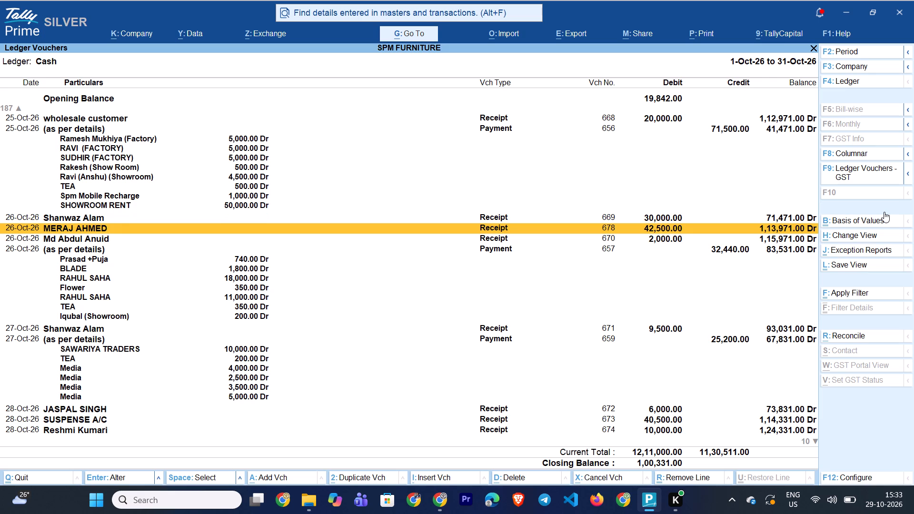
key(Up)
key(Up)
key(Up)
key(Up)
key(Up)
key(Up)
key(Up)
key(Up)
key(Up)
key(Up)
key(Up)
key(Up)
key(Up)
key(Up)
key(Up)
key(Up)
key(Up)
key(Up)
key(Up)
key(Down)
key(Down)
key(Down)
key(Down)
key(Down)
key(Down)
key(Down)
key(Down)
key(Down)
key(Down)
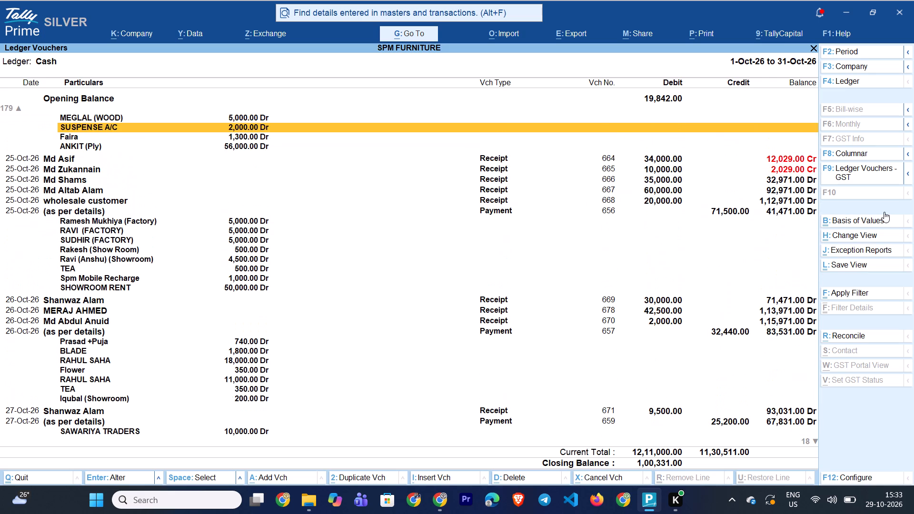
key(Down)
key(Down)
key(Down)
key(Down)
key(Down)
key(Down)
key(Down)
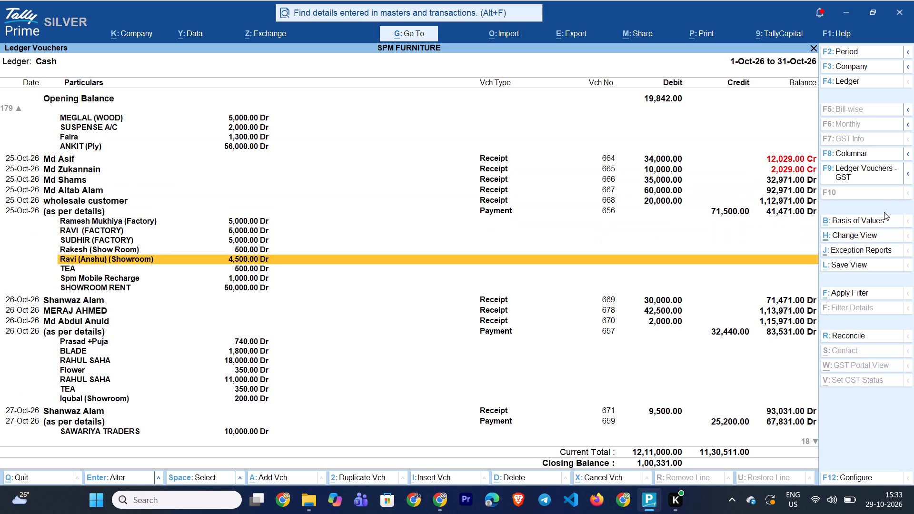
key(Down)
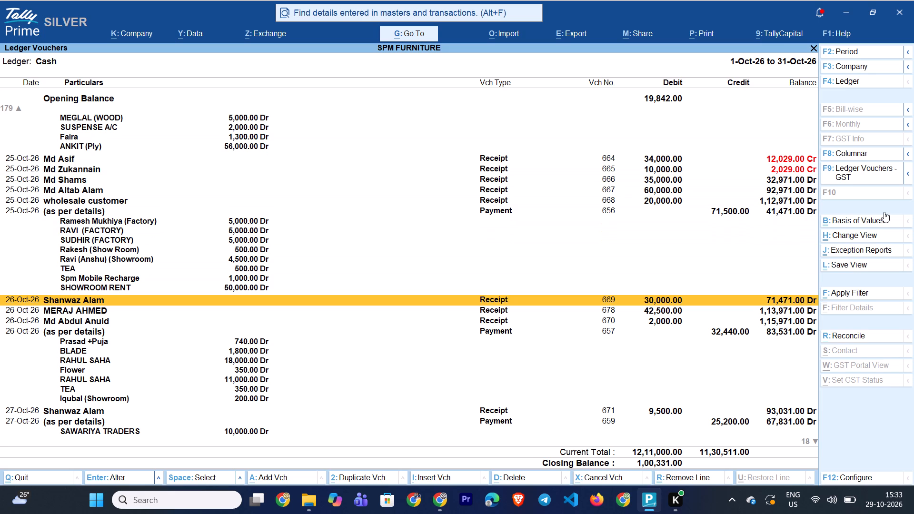
Mark the 26-Oct-26 receipts 669, 678 and 670 as checked.
key(space)
key(Down)
key(space)
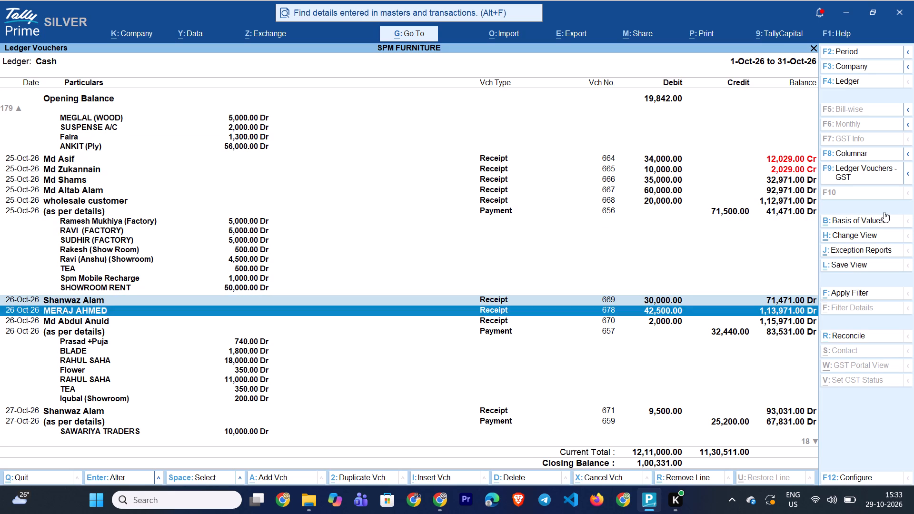
key(Down)
key(space)
key(Down)
key(Down)
key(Down)
key(Down)
key(Down)
key(Down)
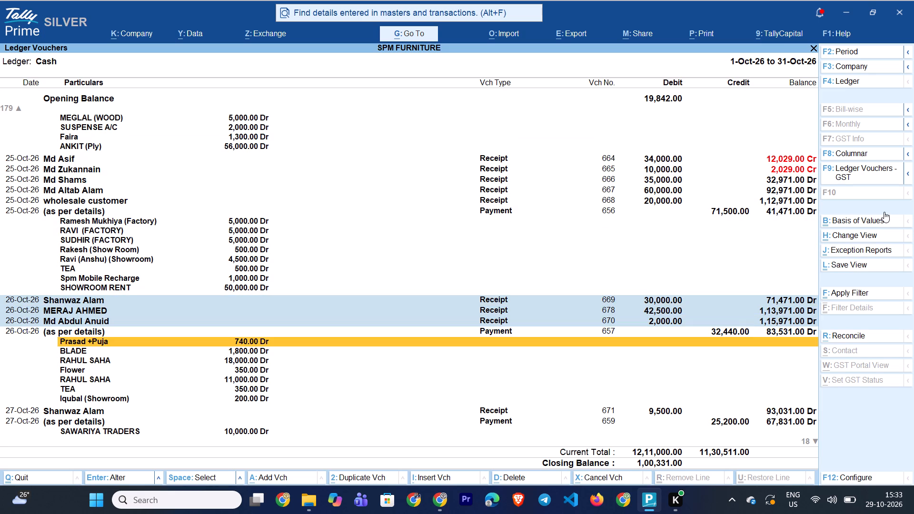
key(Up)
key(Up)
key(Up)
key(Up)
key(space)
key(Down)
key(space)
key(Down)
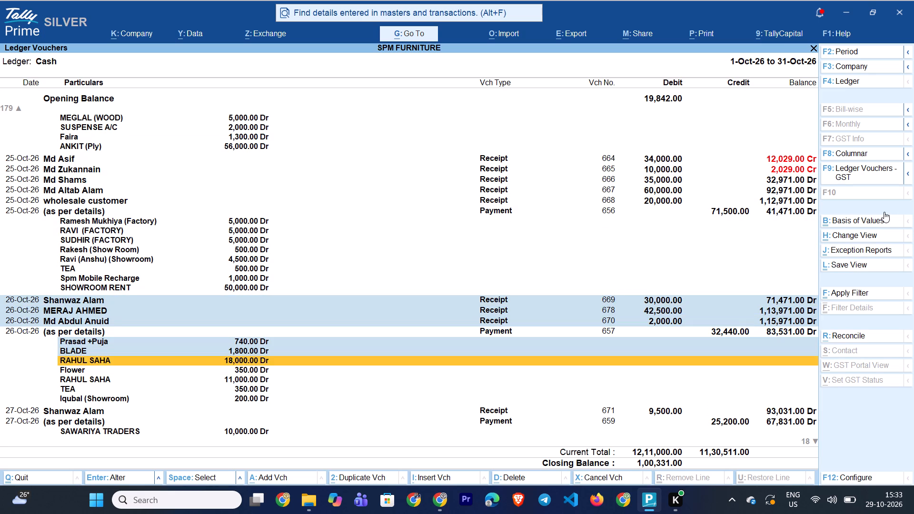
key(space)
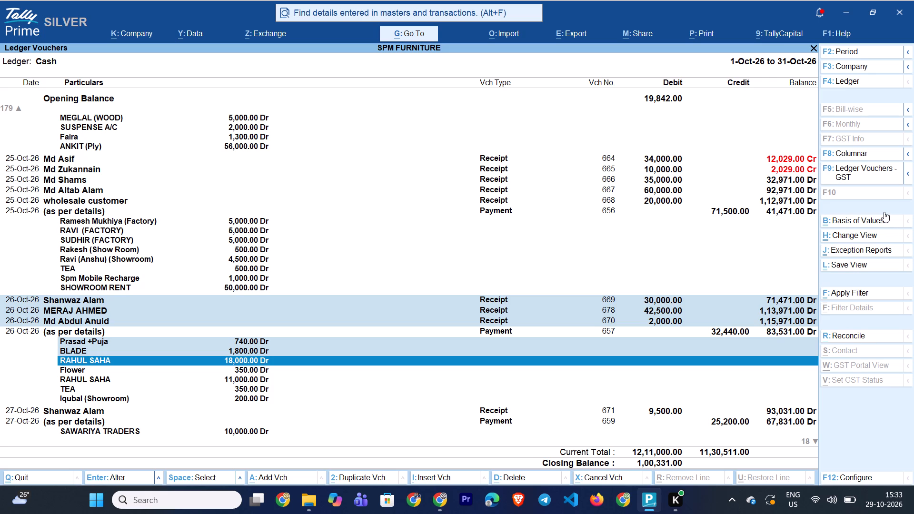
key(Down)
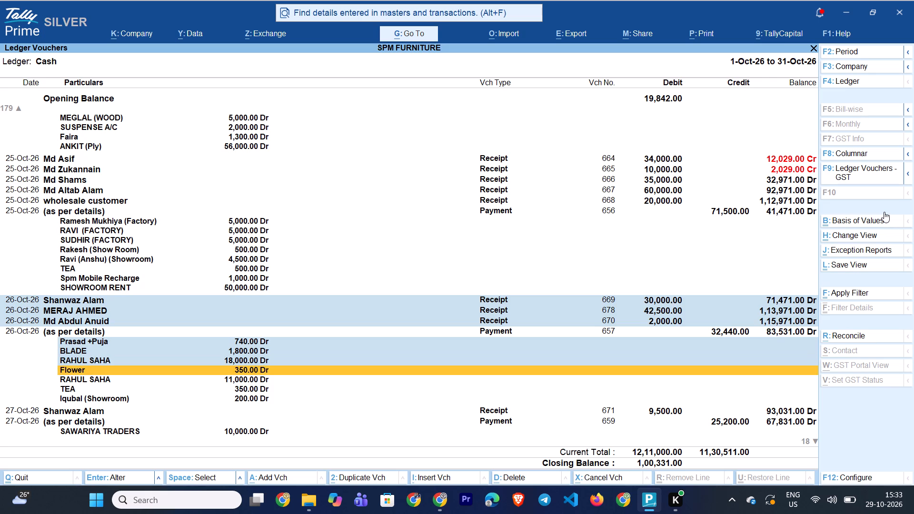
key(space)
key(Down)
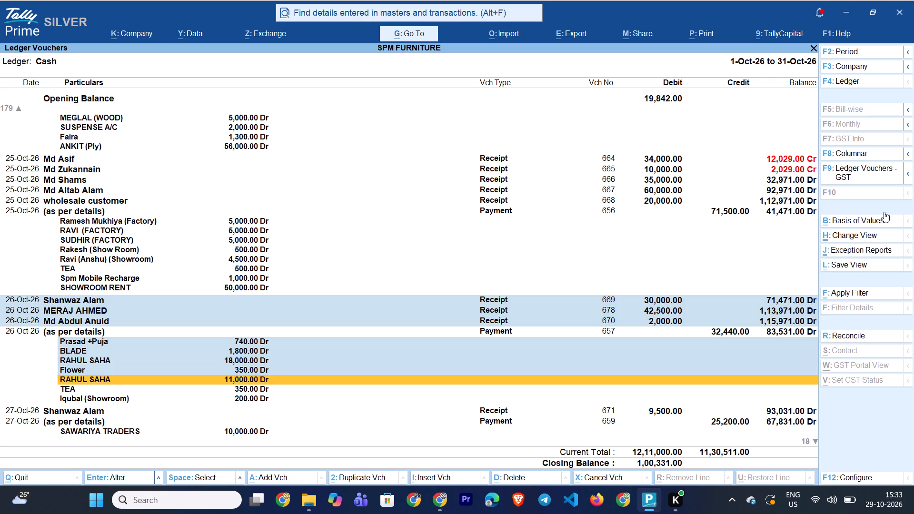
key(space)
key(Down)
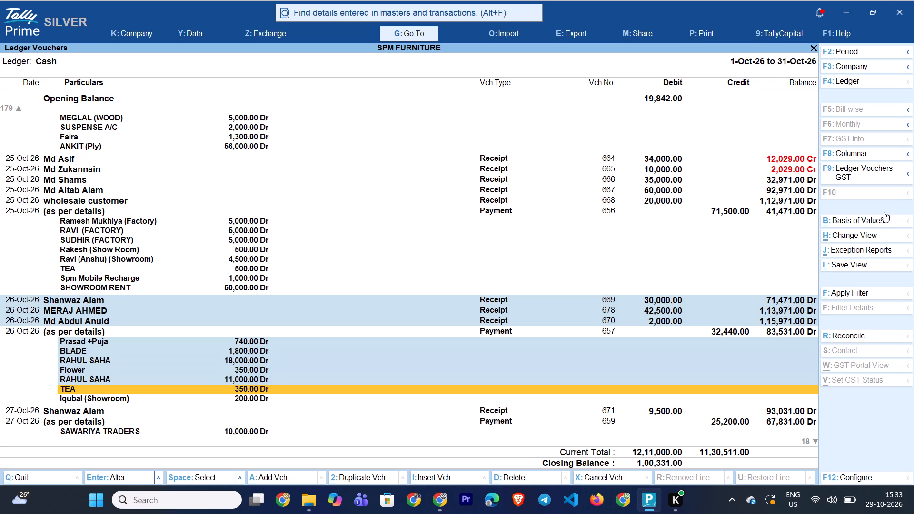
key(space)
key(Down)
key(space)
Examine the 27-Oct-26 receipt 671 and the payment 659 details, and return to the 26-Oct-26 payment 657.
key(Down)
key(Down)
key(Down)
key(Down)
key(Down)
key(Down)
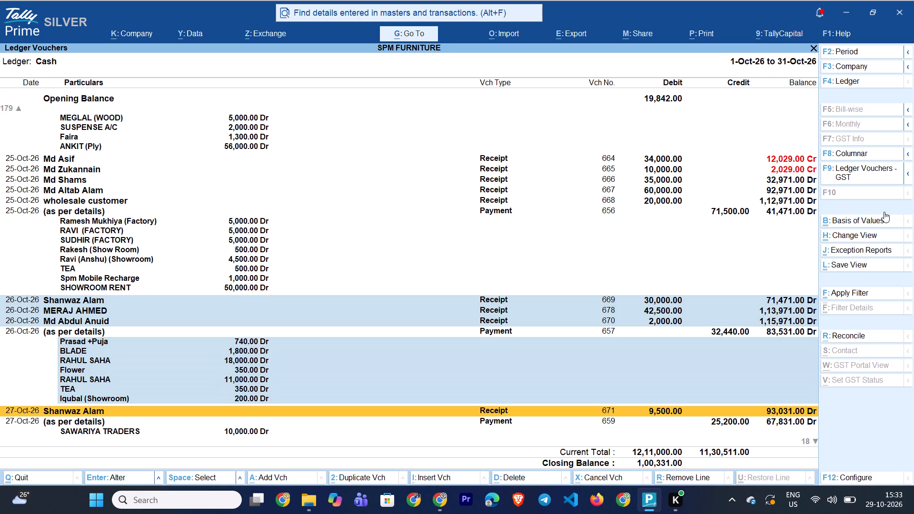
key(Down)
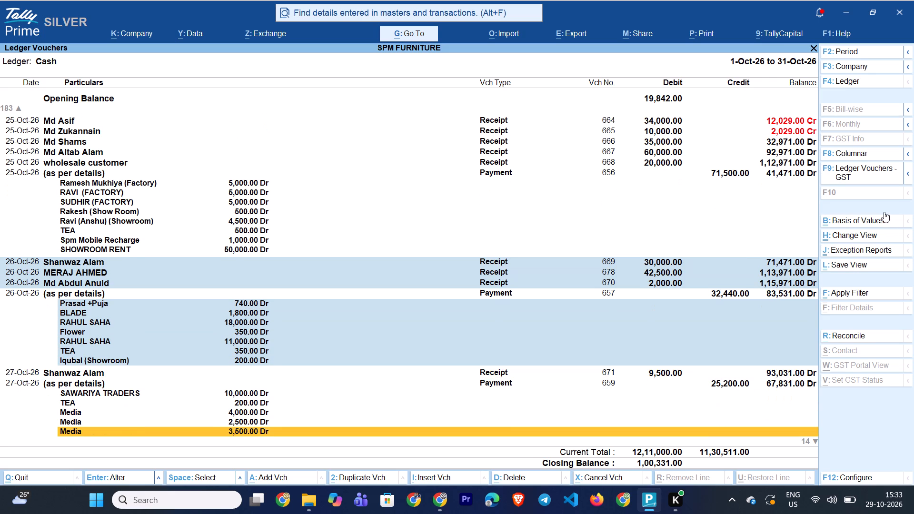
key(Up)
key(Up)
key(Up)
key(Up)
key(Up)
key(Up)
key(Up)
key(Up)
key(Up)
key(Up)
key(Up)
key(Up)
key(Up)
key(Up)
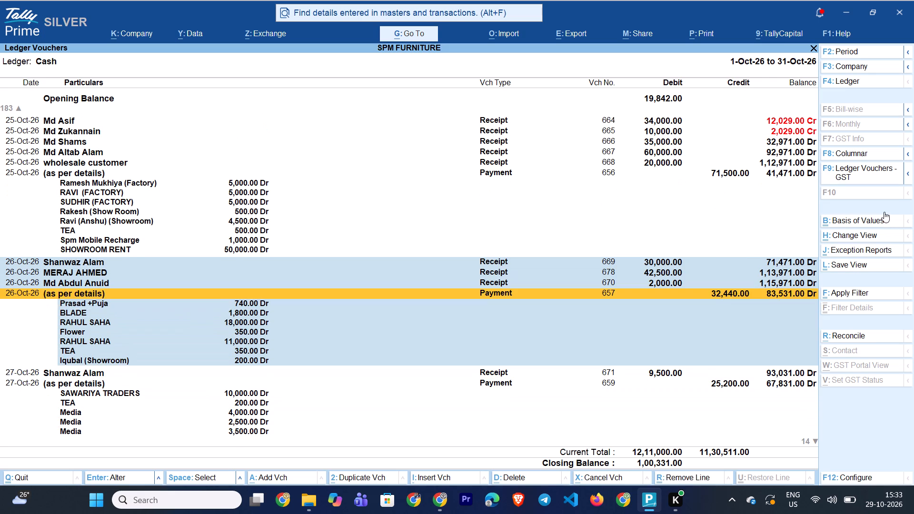
With the line marks cleared, open the 26-Oct-26 payment 657 and add Electricity (Showroom) NIKHIL for 6,000 after the last particular.
key(Escape)
key(Return)
key(Return)
key(Return)
key(Return)
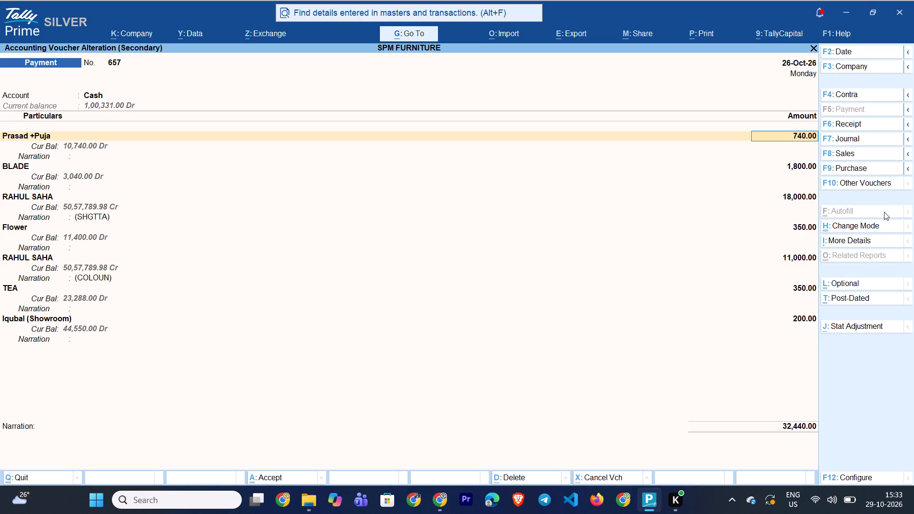
key(Down)
key(Down)
key(Down)
key(Down)
key(Down)
key(Down)
key(Down)
key(Down)
key(Down)
key(Down)
key(Down)
key(Down)
key(Down)
key(Down)
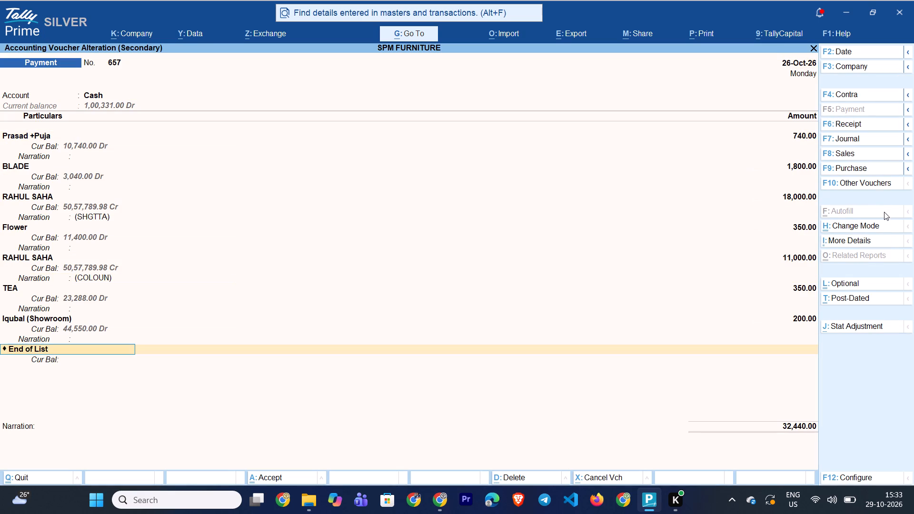
key(Return)
key(BackSpace)
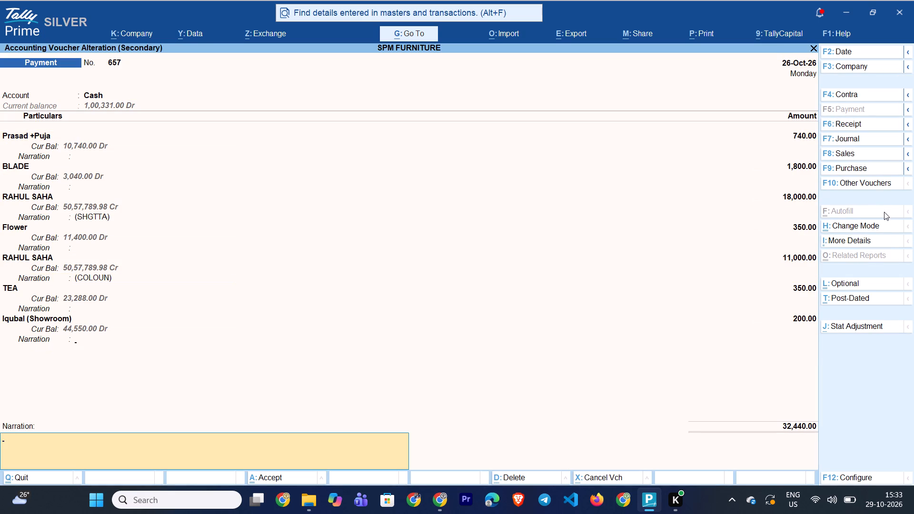
key(Return)
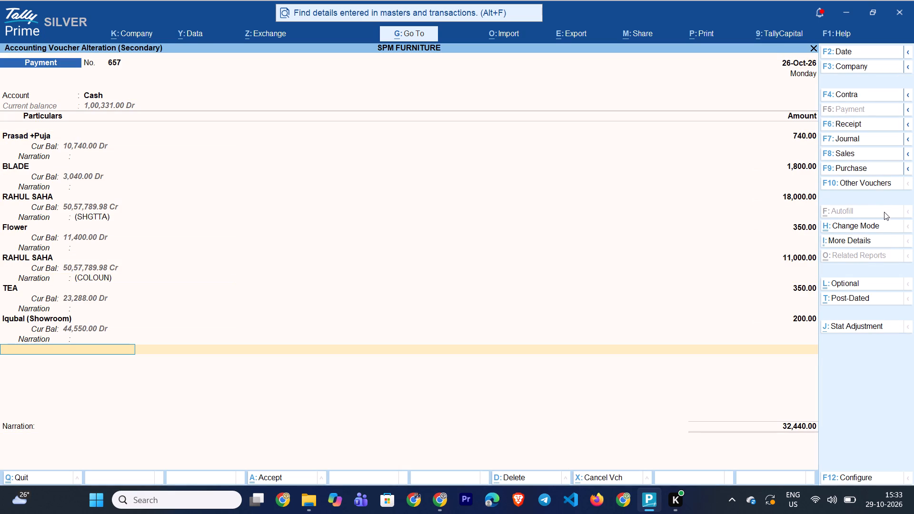
text(NI)
text(KK==)
key(BackSpace)
key(BackSpace)
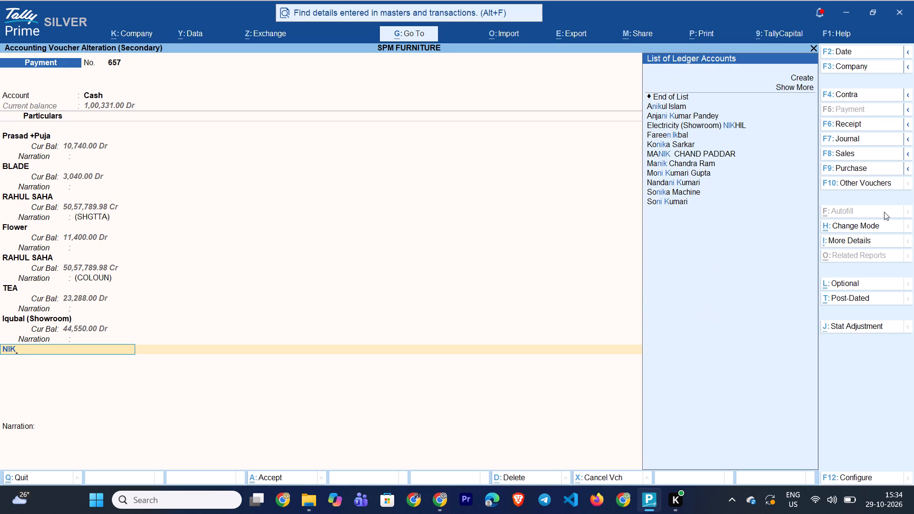
text(HIL)
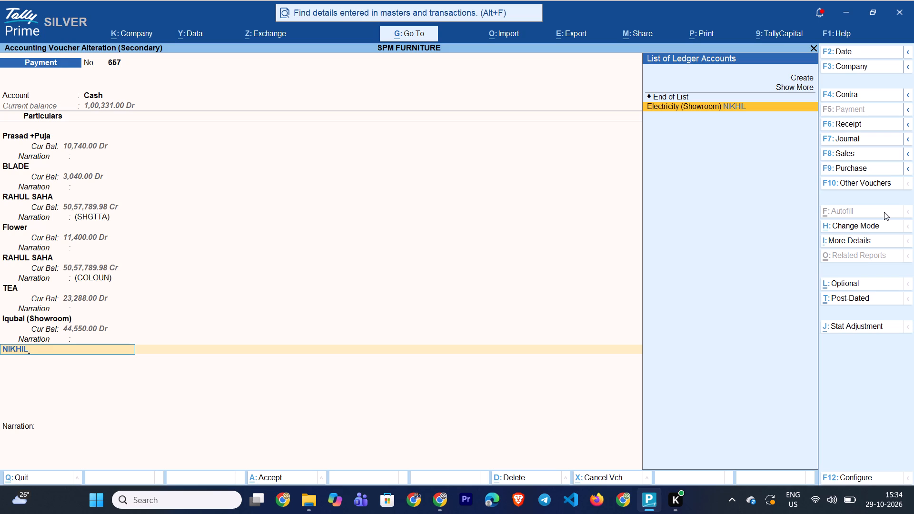
key(Return)
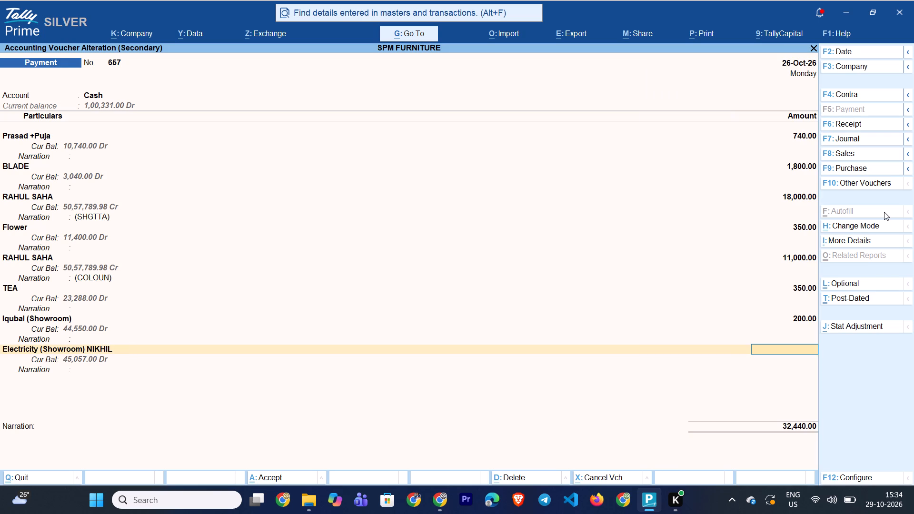
text(6000)
key(Return)
key(Return)
key(Return)
key(Return)
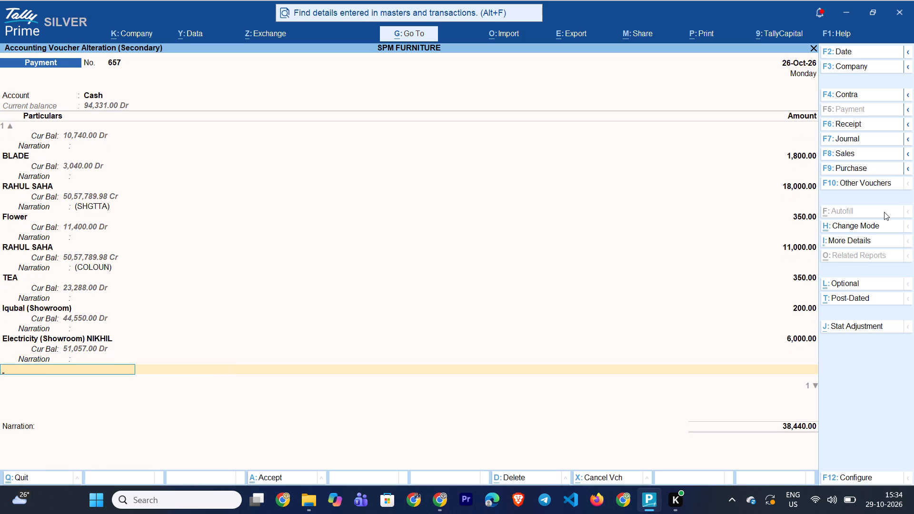
Enter the narration DAWALI for the Electricity (Showroom) NIKHIL line and save the altered payment.
key(BackSpace)
text(DAWA)
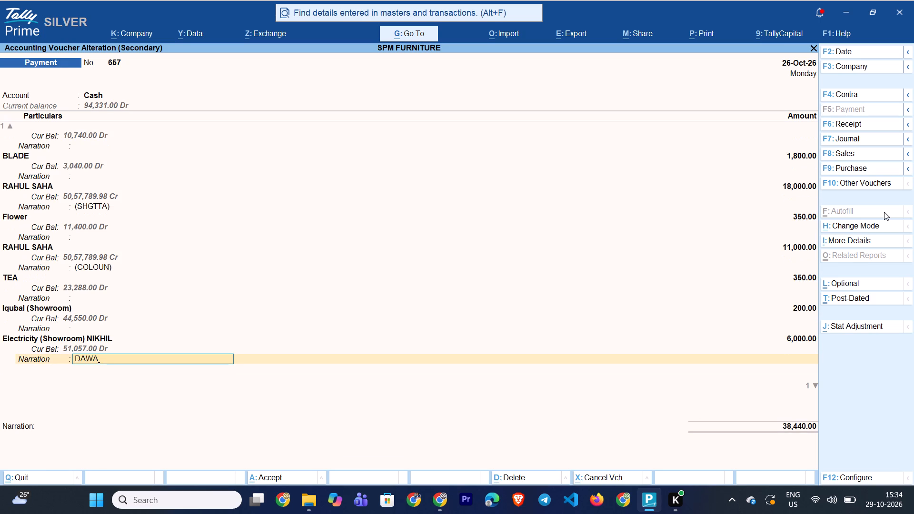
text(LI)
key(Return)
key(Return)
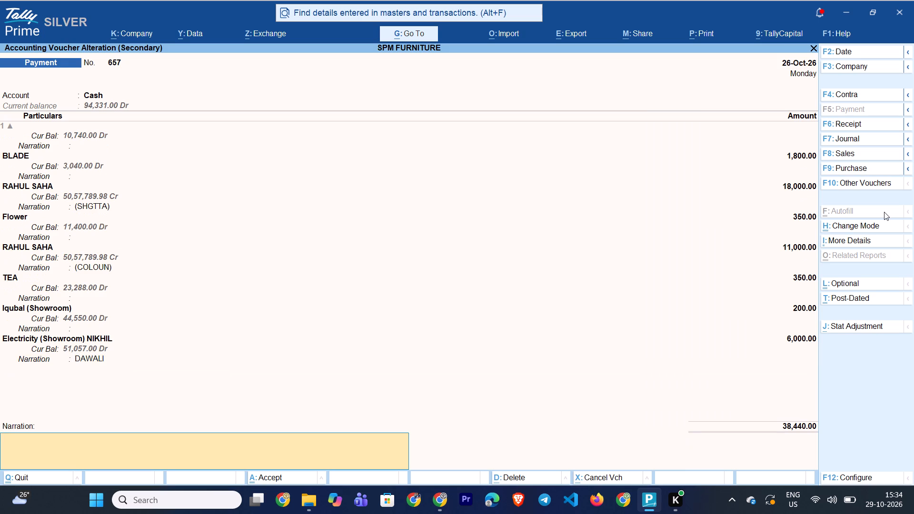
key(ctrl+a)
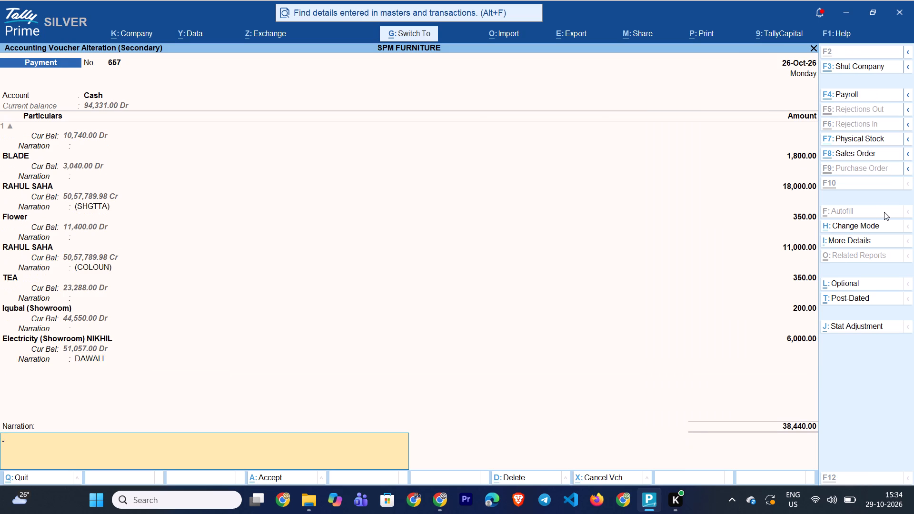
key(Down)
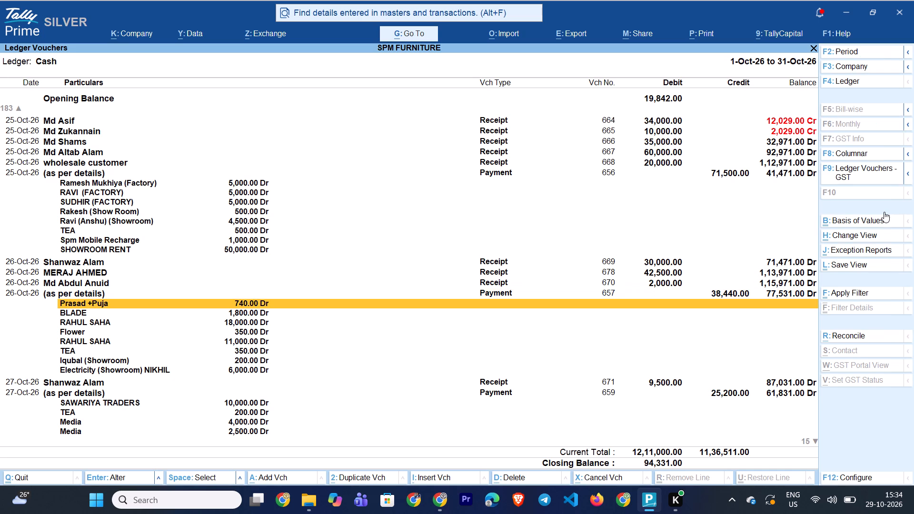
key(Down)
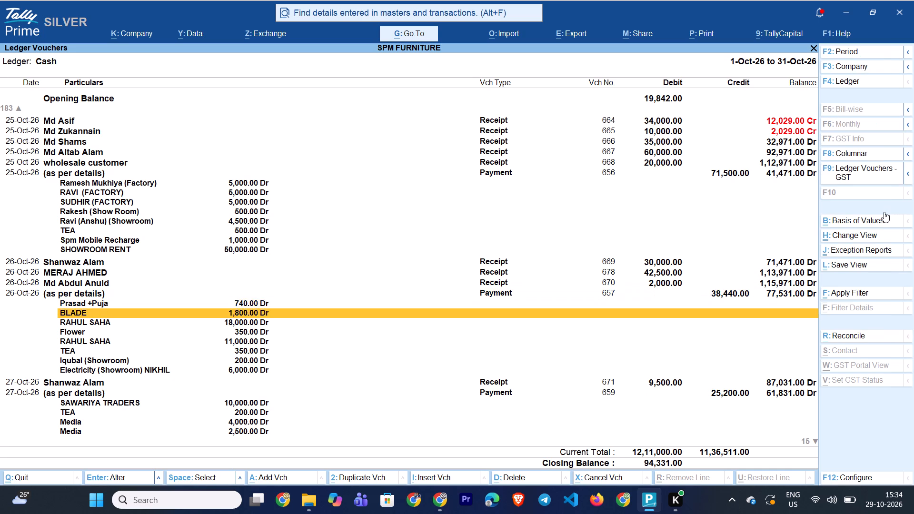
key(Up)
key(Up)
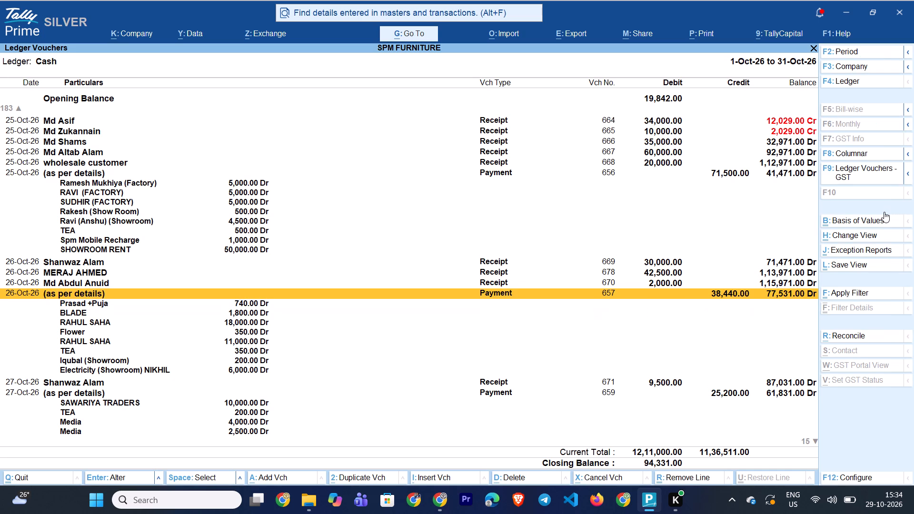
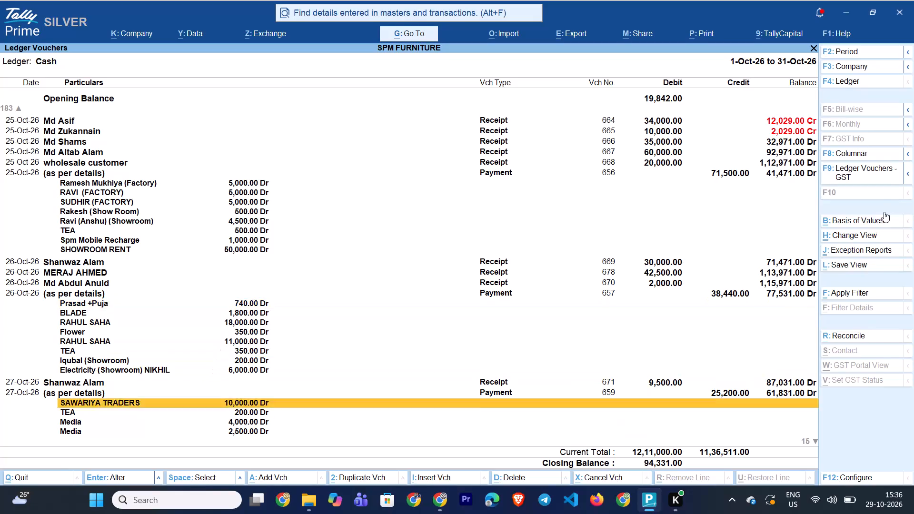
Examine the late-October ledger entries, including the 26-Oct-26 payment 657 details, through to the 27-Oct-26 receipt 671.
key(Up)
key(Up)
key(Up)
key(Up)
key(Up)
key(Up)
key(Up)
key(Up)
key(Up)
key(Up)
key(Up)
key(Up)
key(Up)
key(Up)
key(Up)
key(Up)
key(Up)
key(Up)
key(Up)
key(Up)
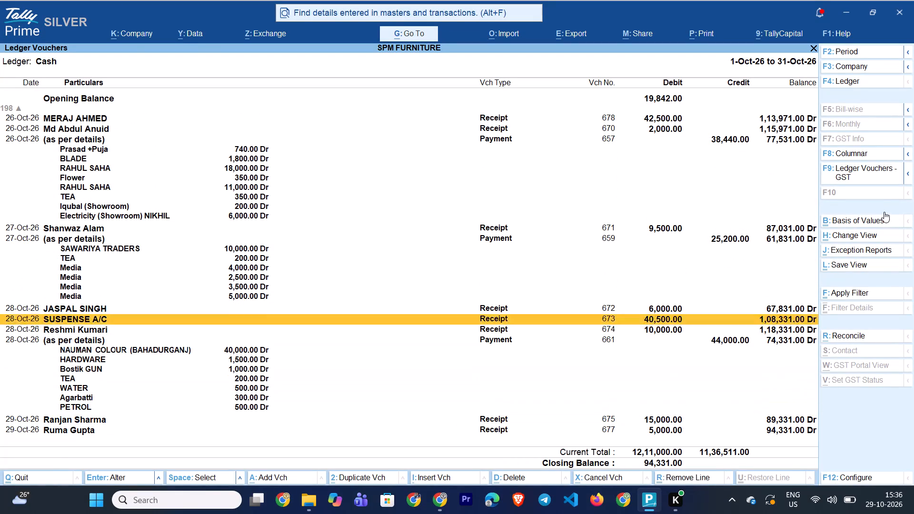
key(Up)
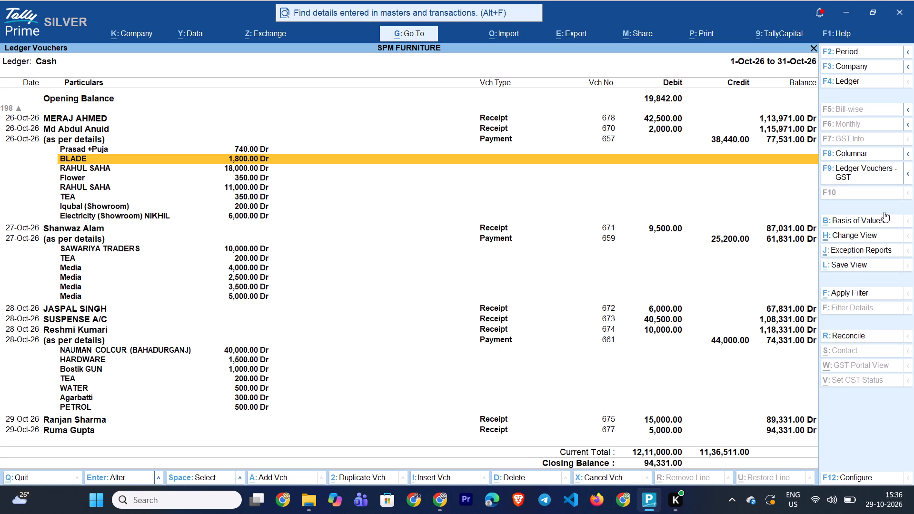
key(Down)
key(Down)
key(Down)
key(Down)
key(Down)
key(Down)
key(Down)
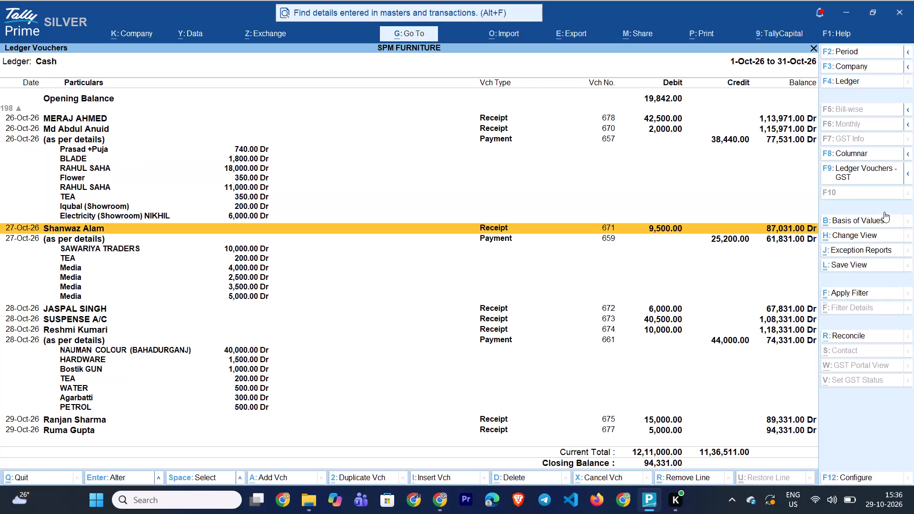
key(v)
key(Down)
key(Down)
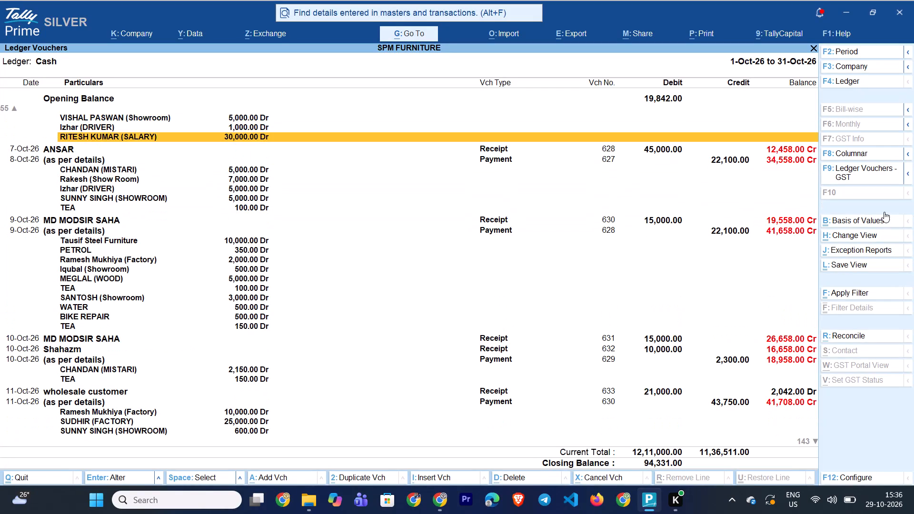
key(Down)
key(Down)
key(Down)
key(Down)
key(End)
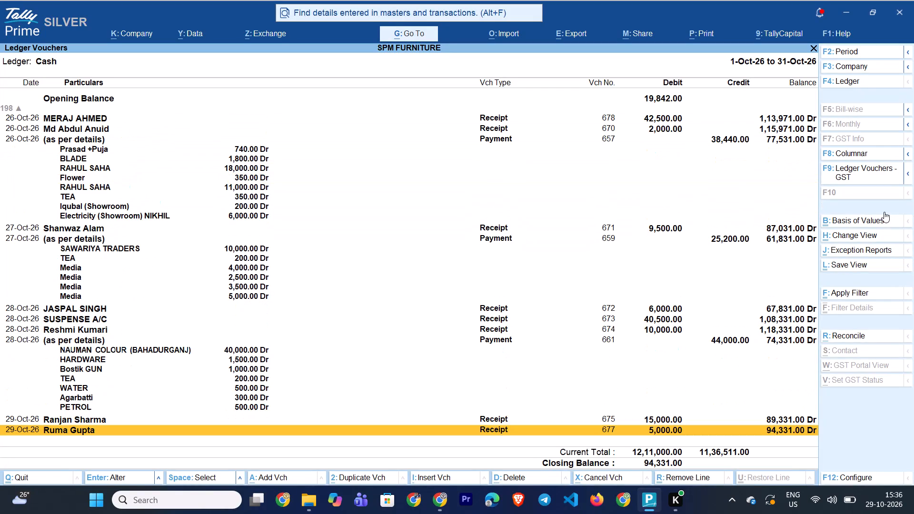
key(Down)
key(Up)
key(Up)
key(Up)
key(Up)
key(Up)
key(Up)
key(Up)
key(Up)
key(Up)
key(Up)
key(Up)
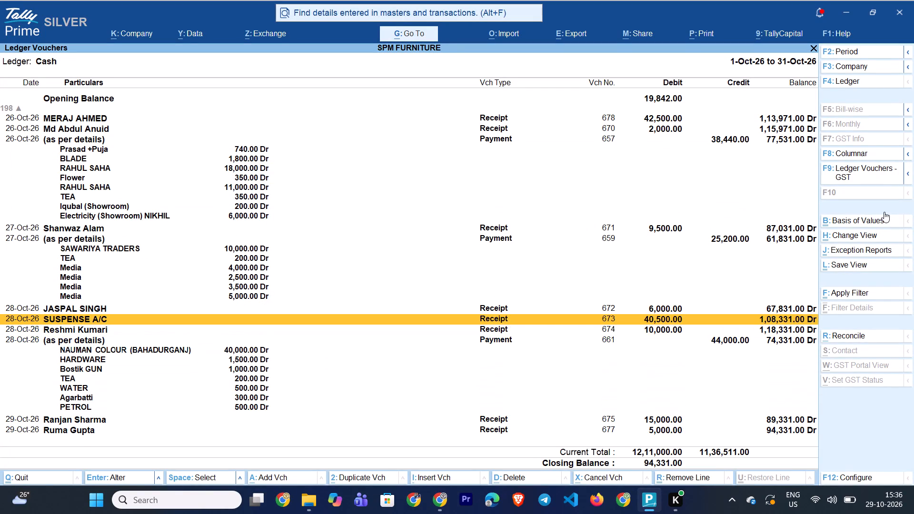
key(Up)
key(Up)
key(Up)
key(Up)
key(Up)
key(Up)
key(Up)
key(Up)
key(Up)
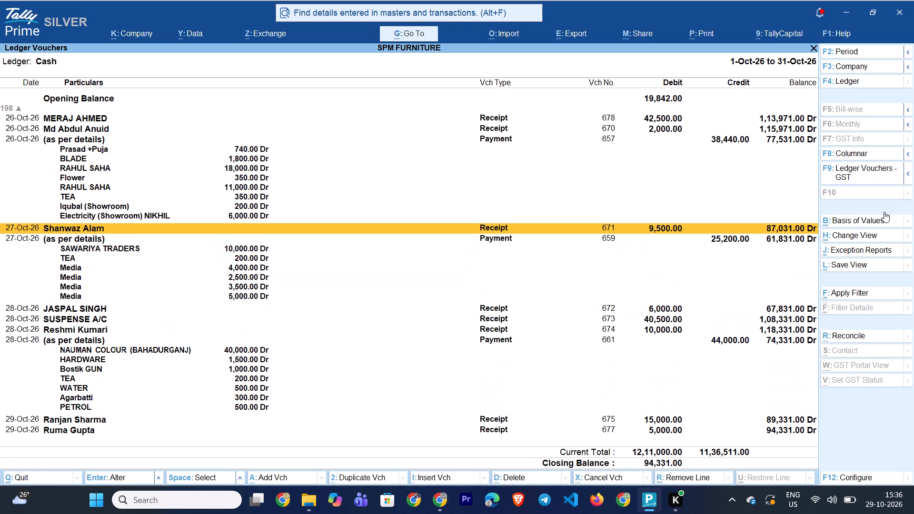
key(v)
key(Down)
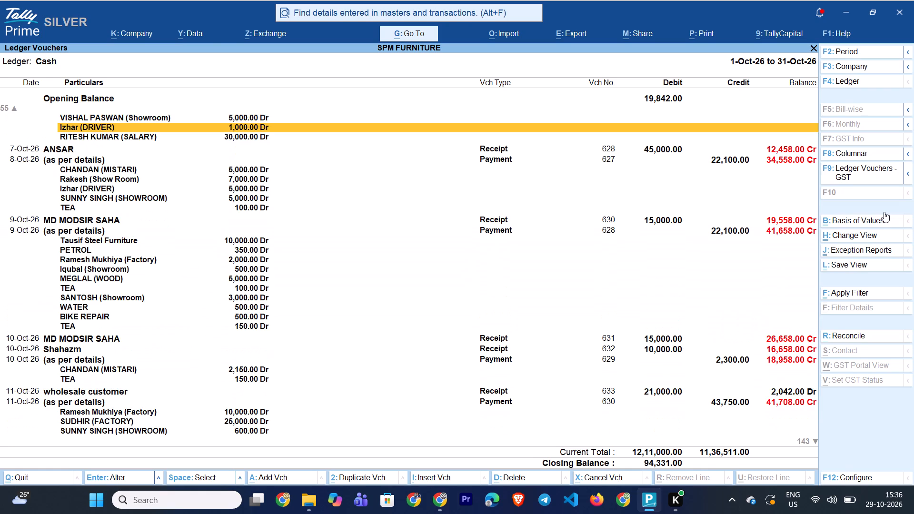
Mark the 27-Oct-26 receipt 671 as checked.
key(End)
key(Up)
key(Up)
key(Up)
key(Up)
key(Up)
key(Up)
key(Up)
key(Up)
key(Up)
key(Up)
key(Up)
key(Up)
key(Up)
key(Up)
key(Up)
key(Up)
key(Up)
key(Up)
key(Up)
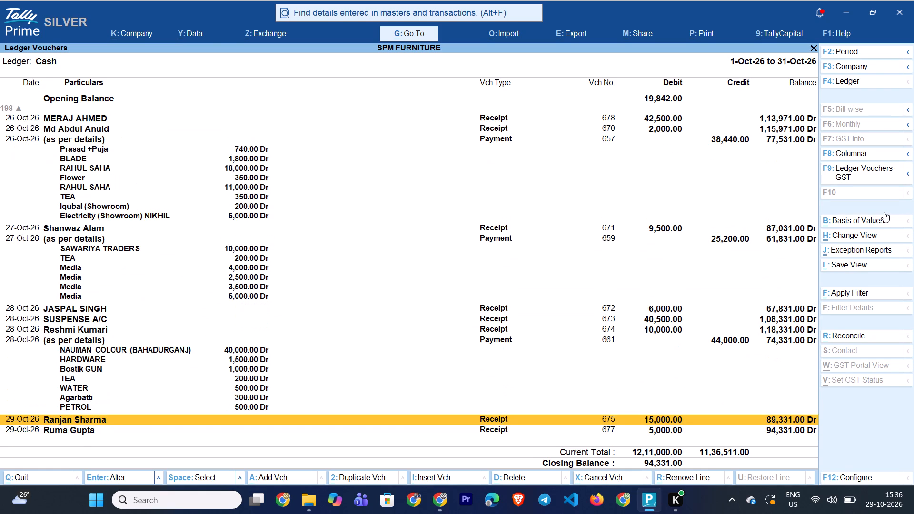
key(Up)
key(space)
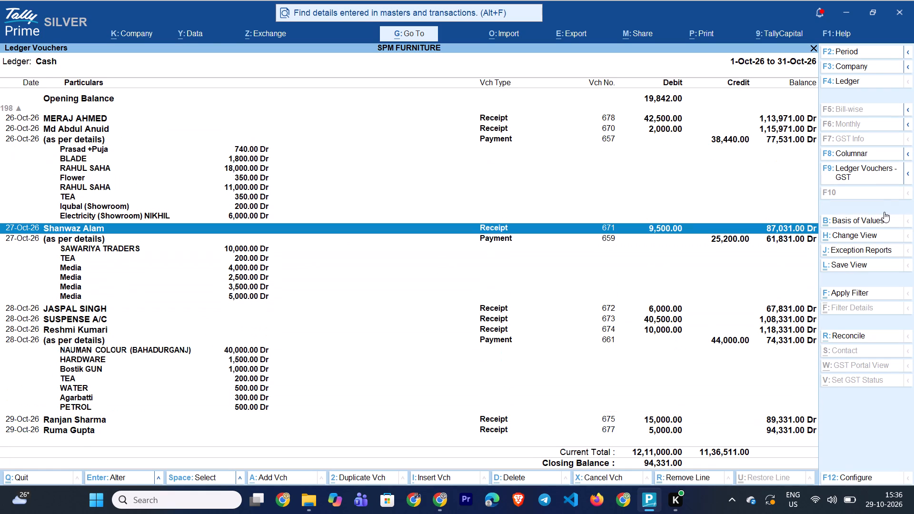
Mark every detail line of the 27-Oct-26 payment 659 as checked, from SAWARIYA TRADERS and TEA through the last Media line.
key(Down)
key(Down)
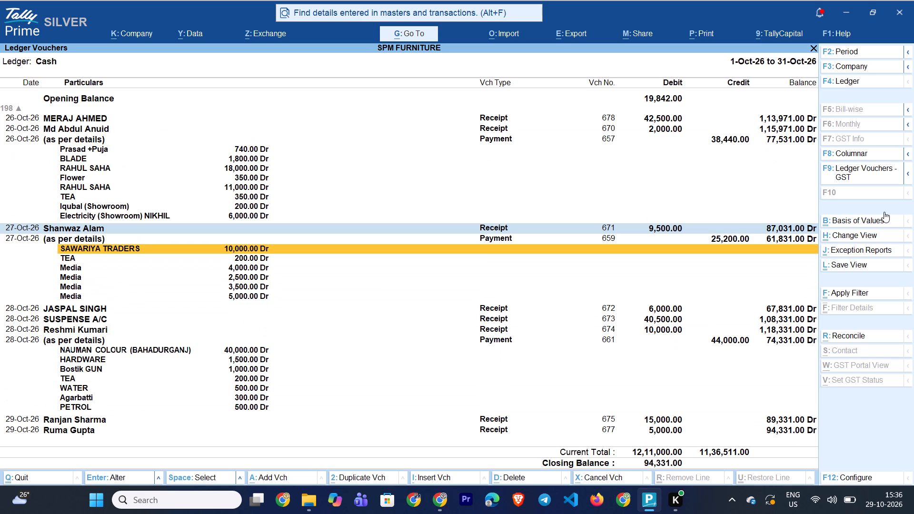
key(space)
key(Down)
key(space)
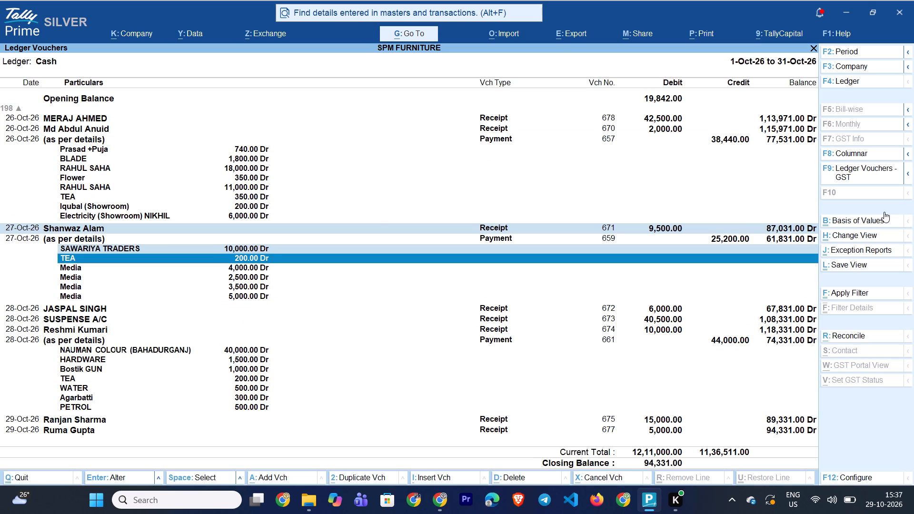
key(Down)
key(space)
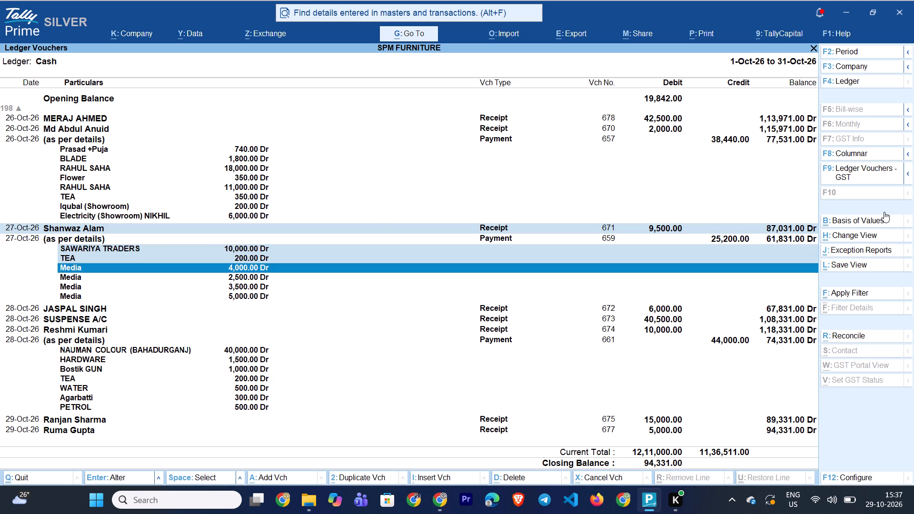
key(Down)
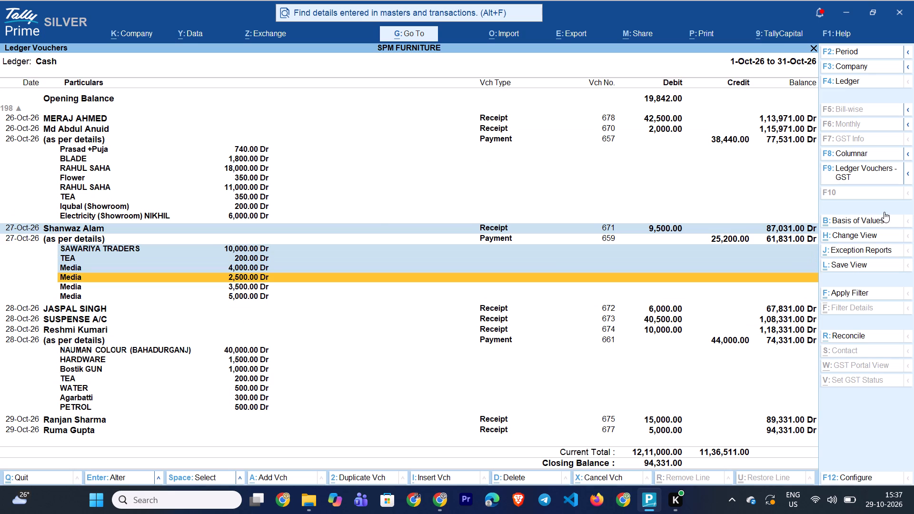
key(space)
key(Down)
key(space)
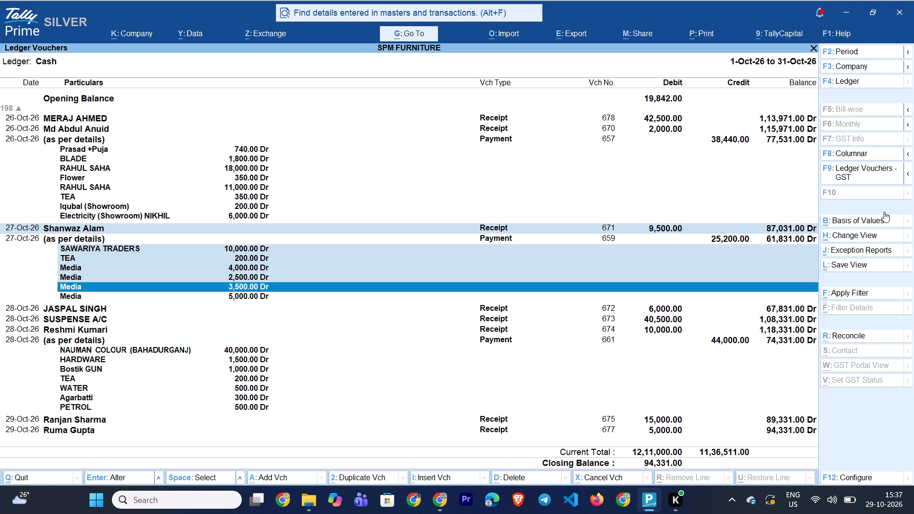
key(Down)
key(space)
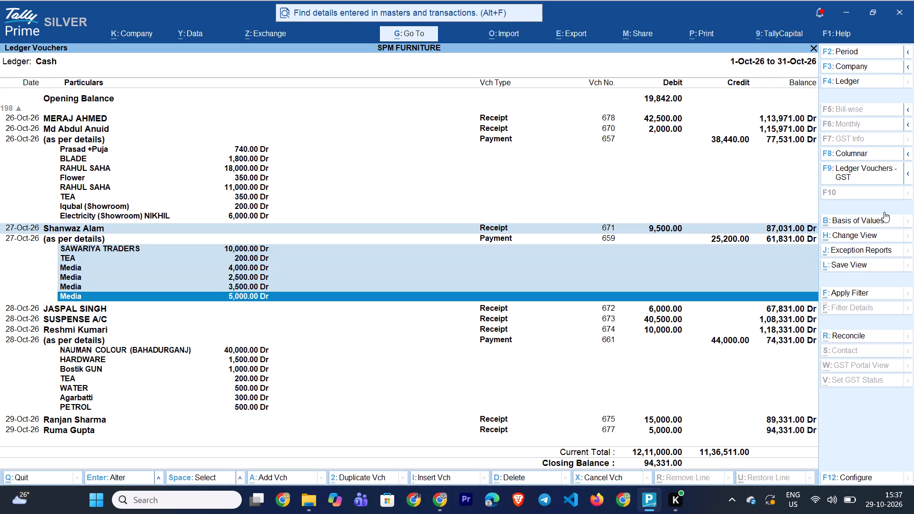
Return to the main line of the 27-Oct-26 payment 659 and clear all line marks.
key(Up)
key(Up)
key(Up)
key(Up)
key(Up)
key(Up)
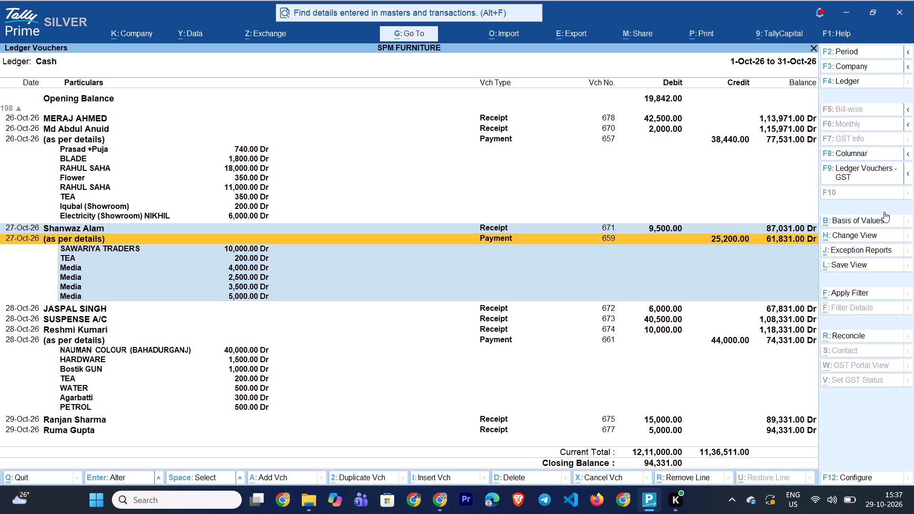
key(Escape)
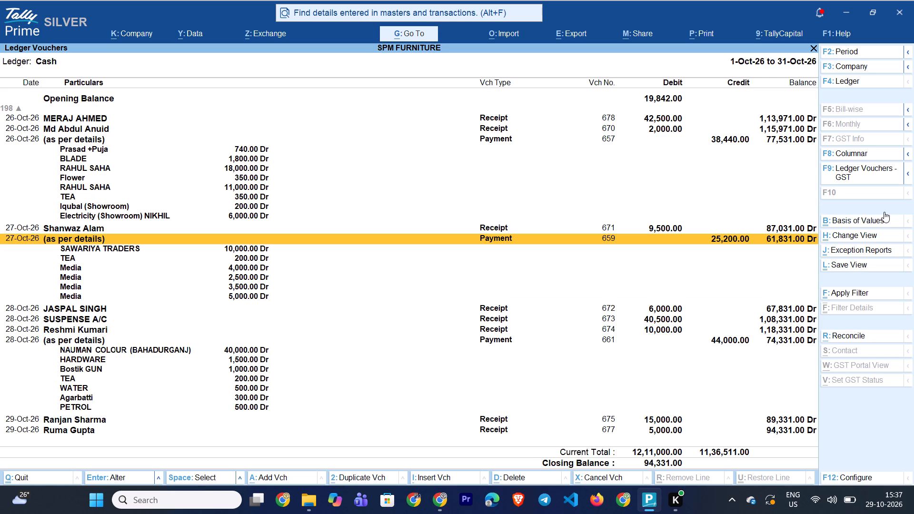
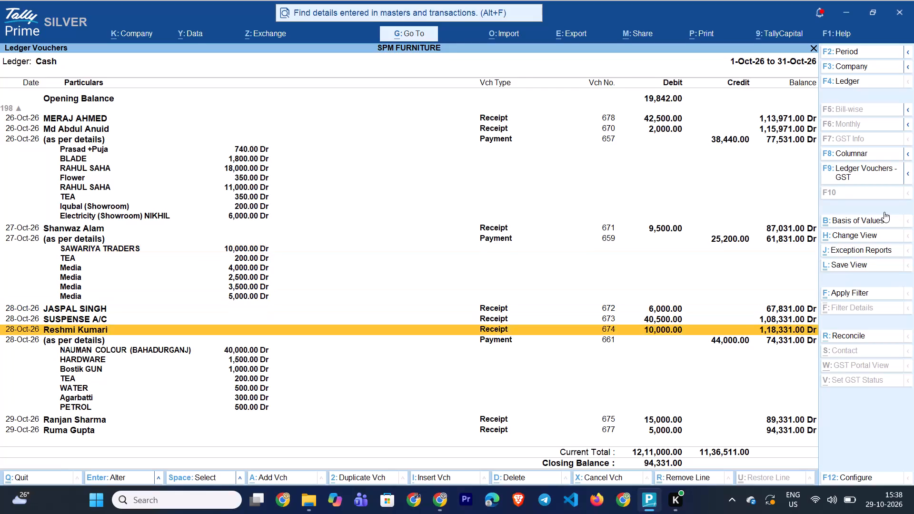
Examine the 28-Oct-26 and 29-Oct-26 Cash ledger entries through receipt 677, including the detail lines of payment 661, ending on payment 661's main line.
key(Down)
key(Down)
key(Down)
key(Up)
key(Up)
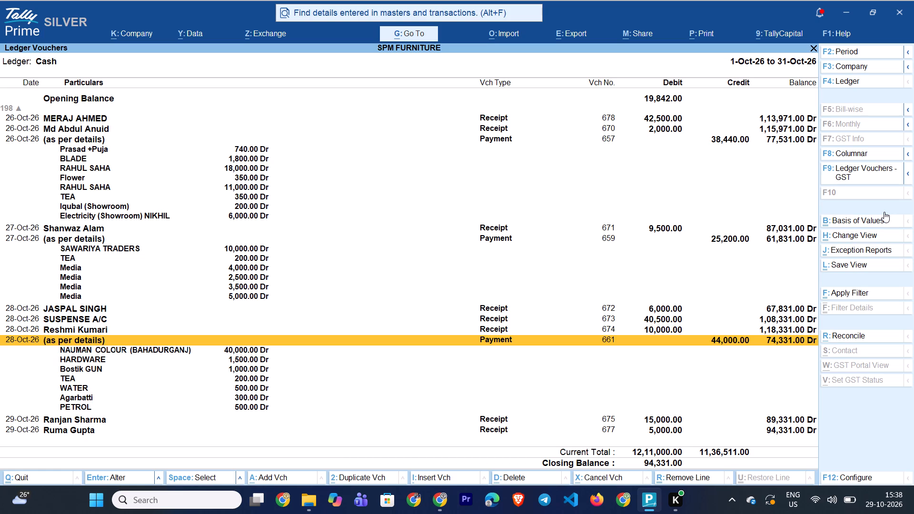
key(Down)
key(Down)
key(Down)
key(Down)
key(Down)
key(Down)
key(Down)
key(Down)
key(Down)
key(Down)
key(Down)
key(Down)
key(Down)
key(Down)
key(Down)
key(Down)
key(Down)
key(Down)
key(Down)
key(Down)
key(Up)
key(Up)
key(Up)
key(Up)
key(Up)
key(Up)
key(Up)
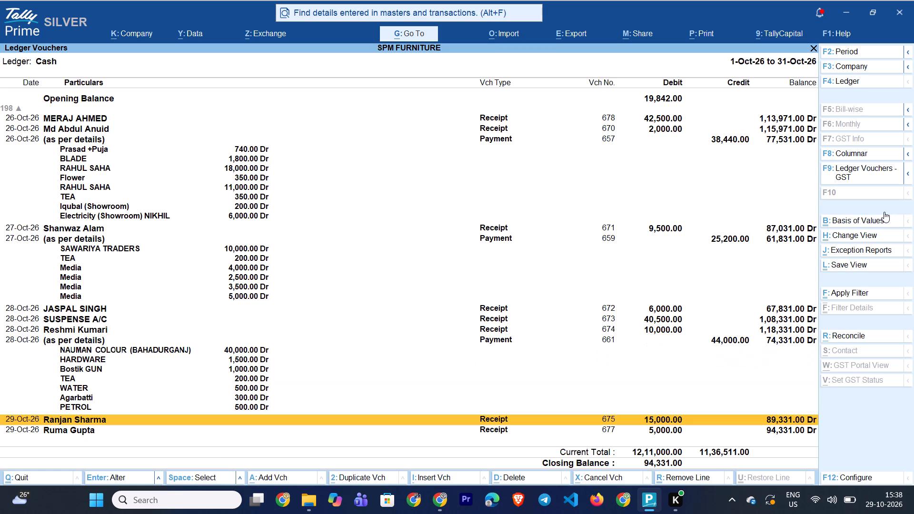
key(Up)
key(Up)
key(Up)
key(Down)
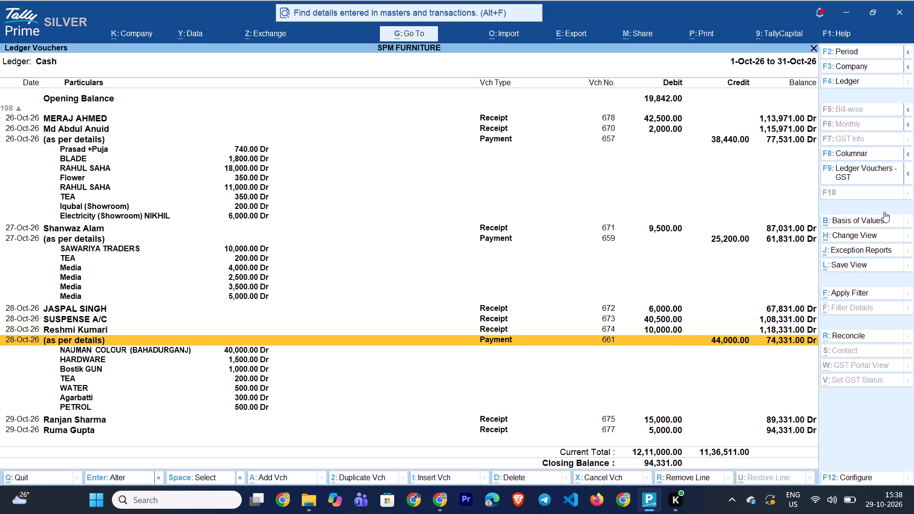
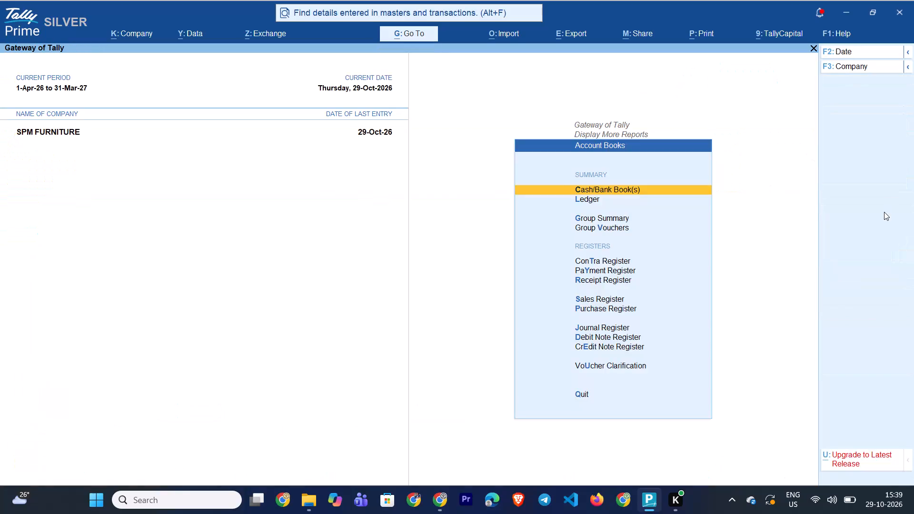
Back out of Account Books to the main Gateway of Tally and request to quit the program.
key(Escape)
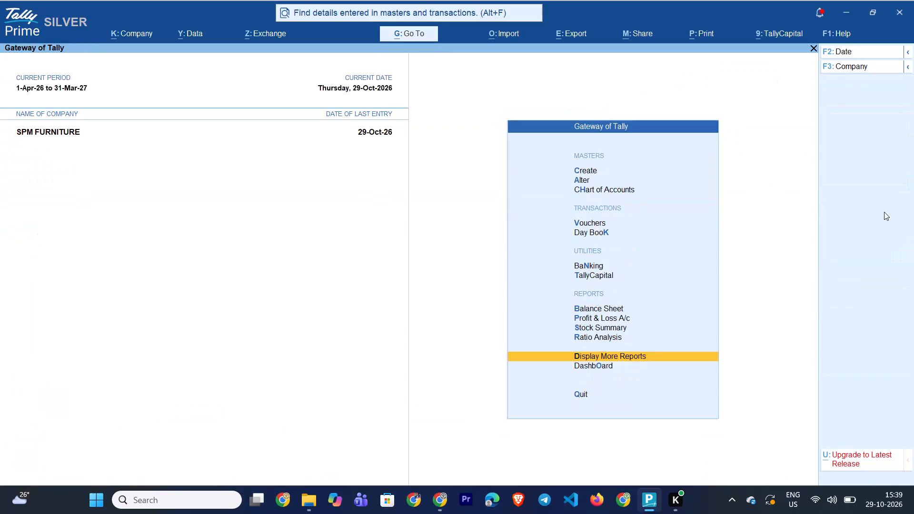
key(Escape)
key(Escape)
key(Escape)
key(Escape)
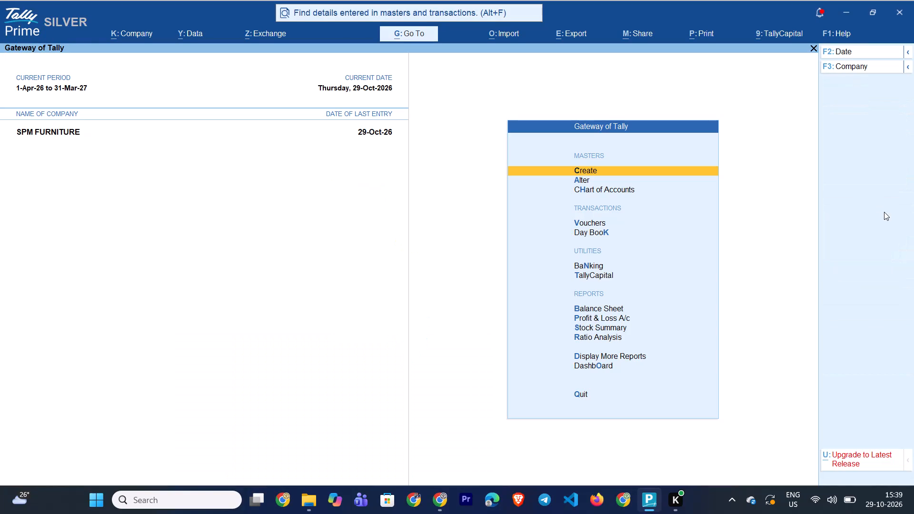
key(Escape)
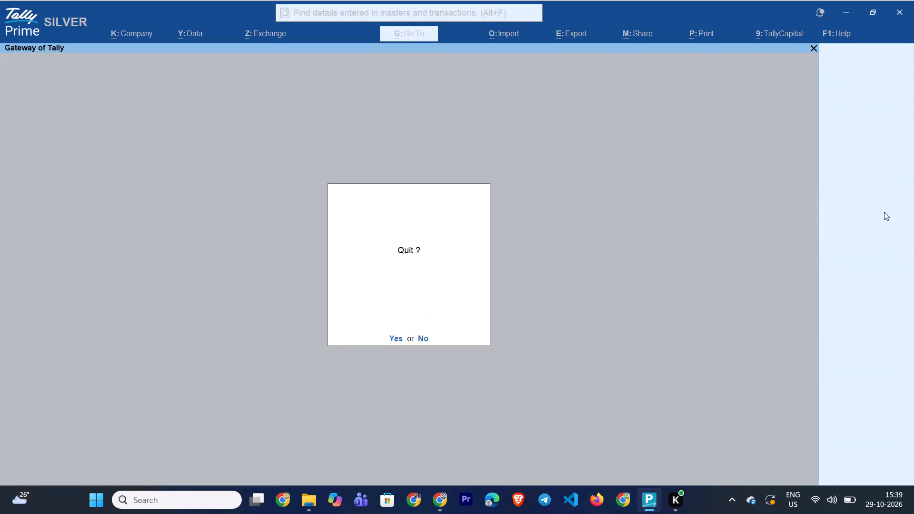
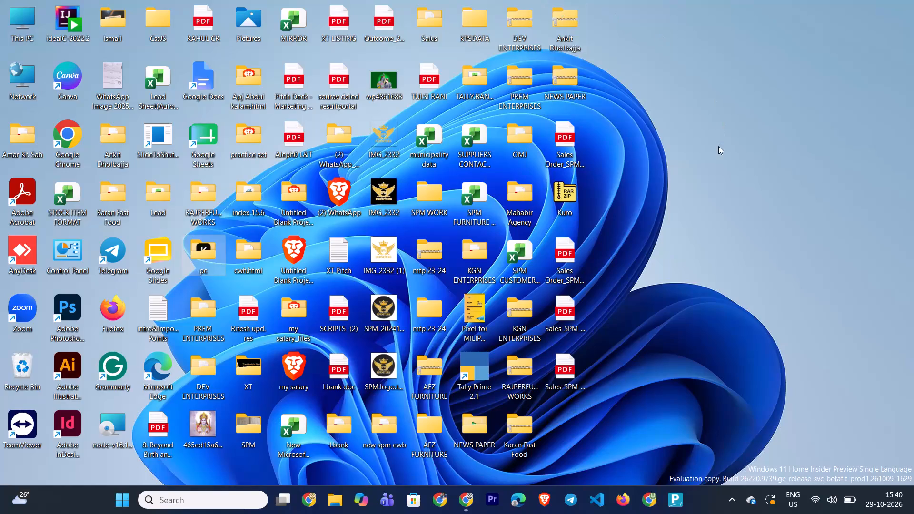
Bring up the Shut Down Windows dialog from the desktop.
key(alt+F4)
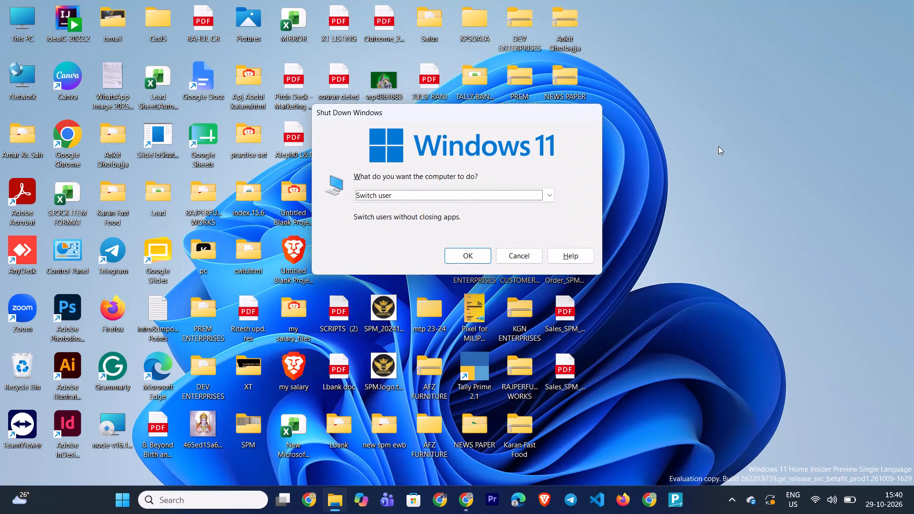